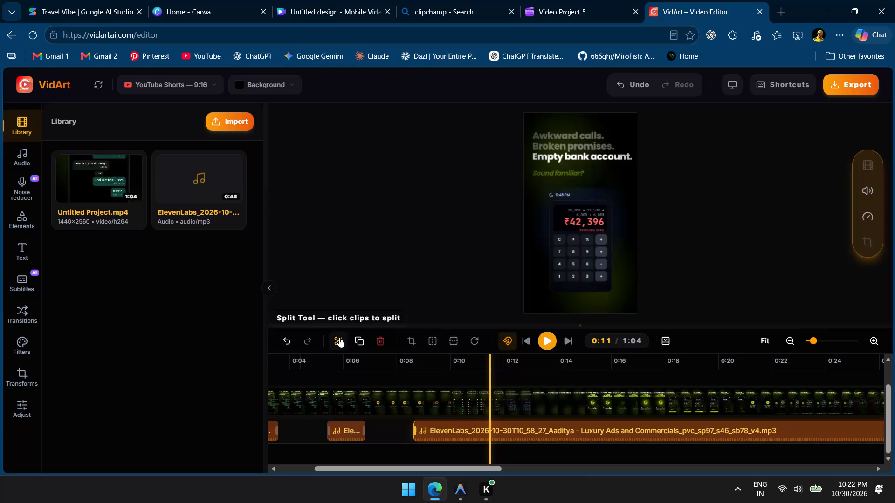
Split the long ElevenLabs voiceover clip at the playhead, at about 0:11.
left_click(491, 440)
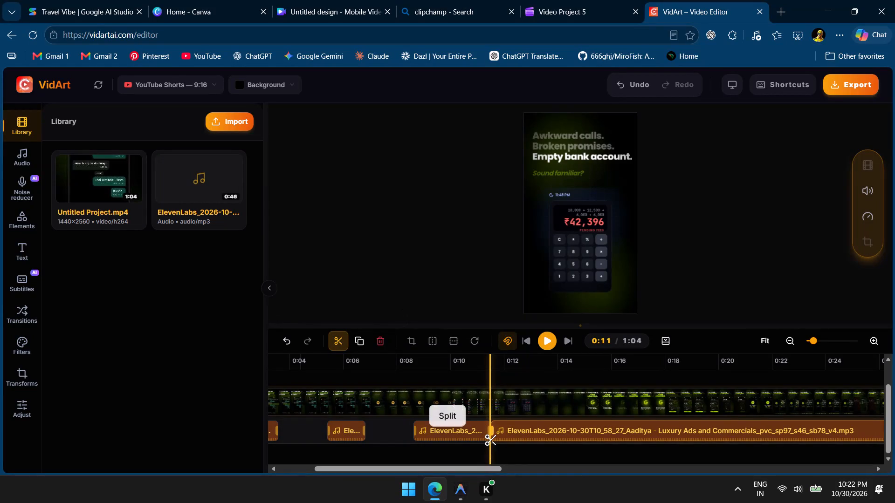
left_click(341, 343)
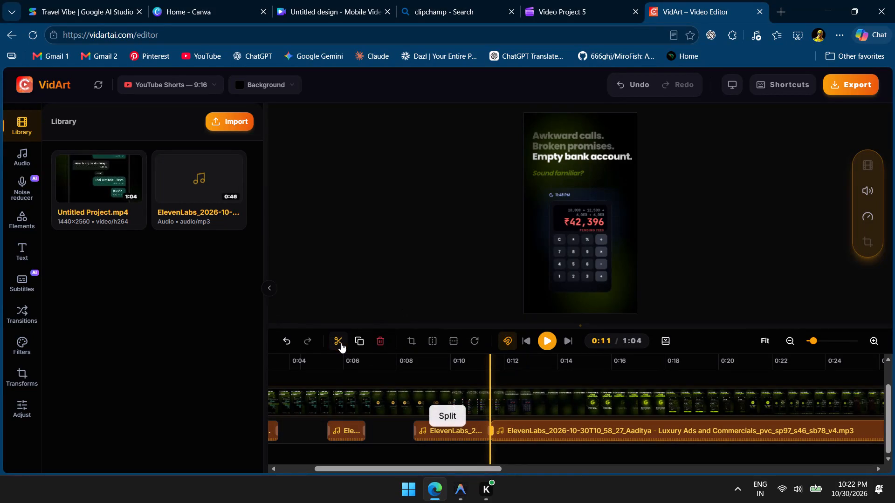
Move the voiceover segment after the split later so it starts just past 0:12, at the end of the calculator scene.
left_click_drag(515, 426, 530, 426)
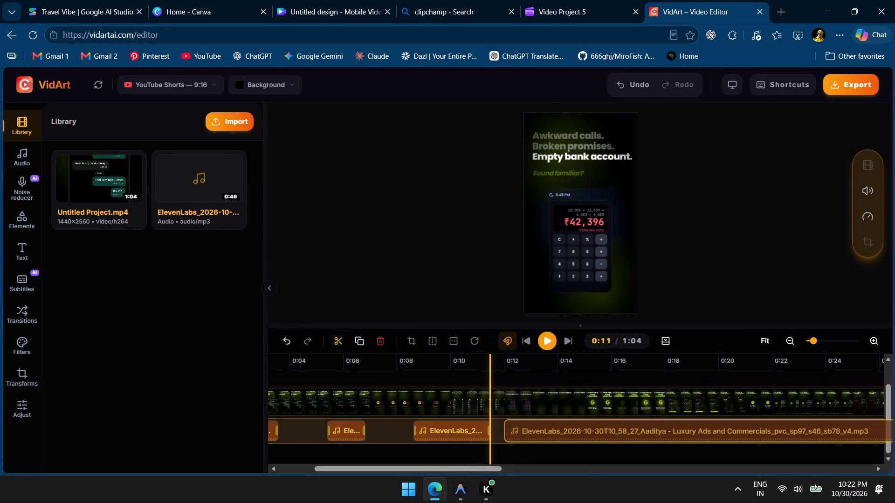
left_click(508, 384)
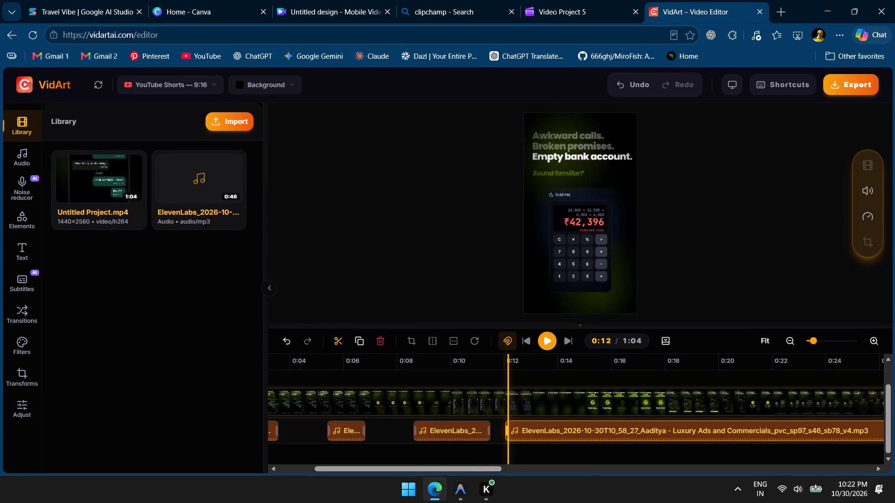
left_click_drag(508, 384, 517, 384)
left_click(517, 384)
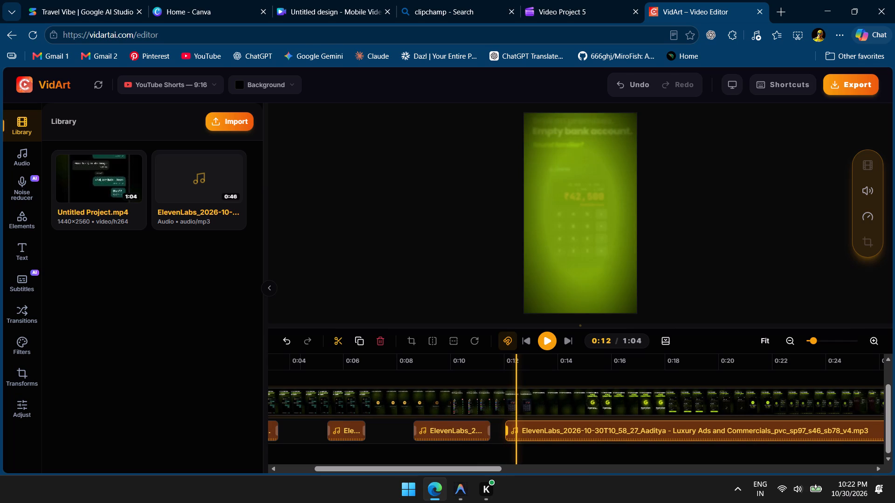
left_click_drag(536, 432, 549, 432)
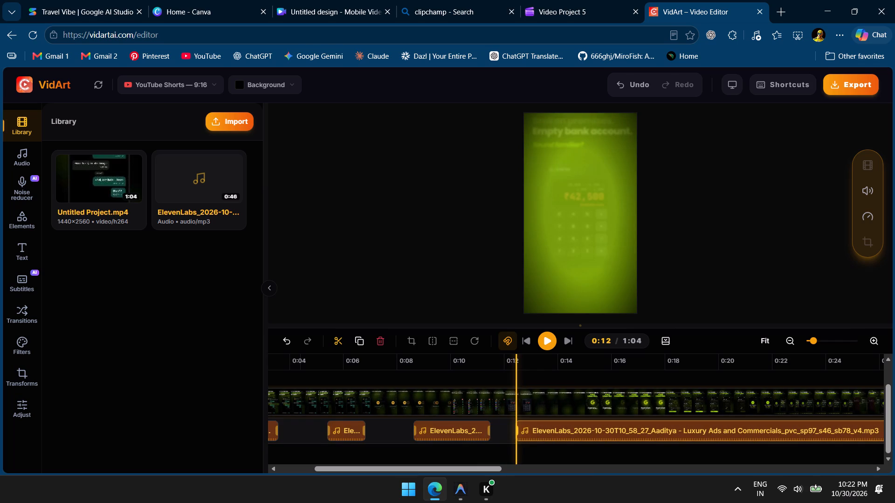
left_click_drag(538, 430, 544, 430)
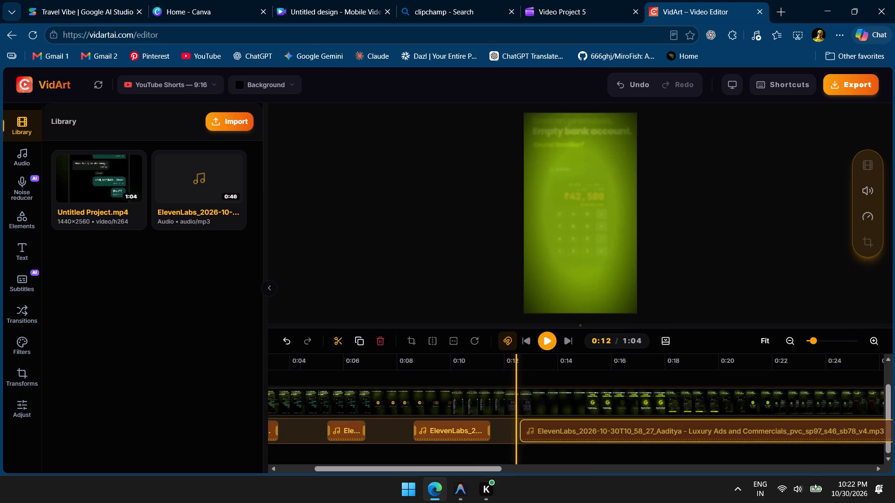
left_click_drag(544, 430, 547, 428)
left_click(544, 428)
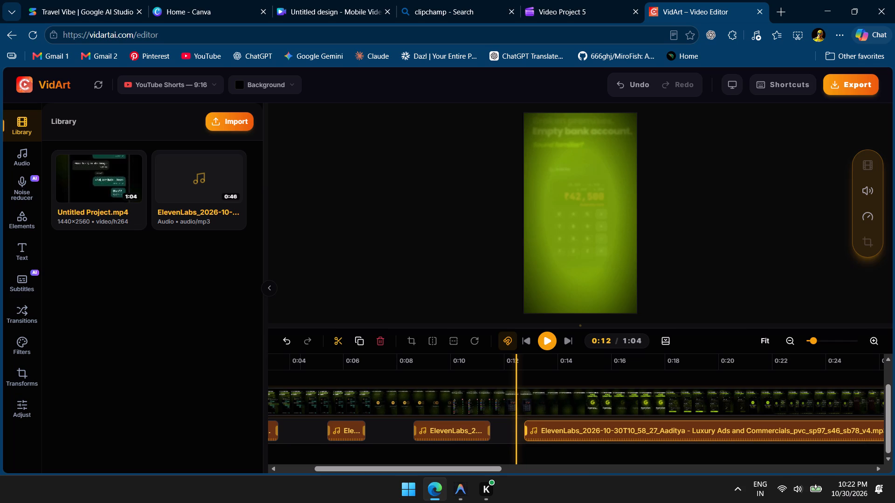
Preview the audio around the gap and trim a sliver off the end of the voiceover segment that ends near 0:11.
left_click(486, 369)
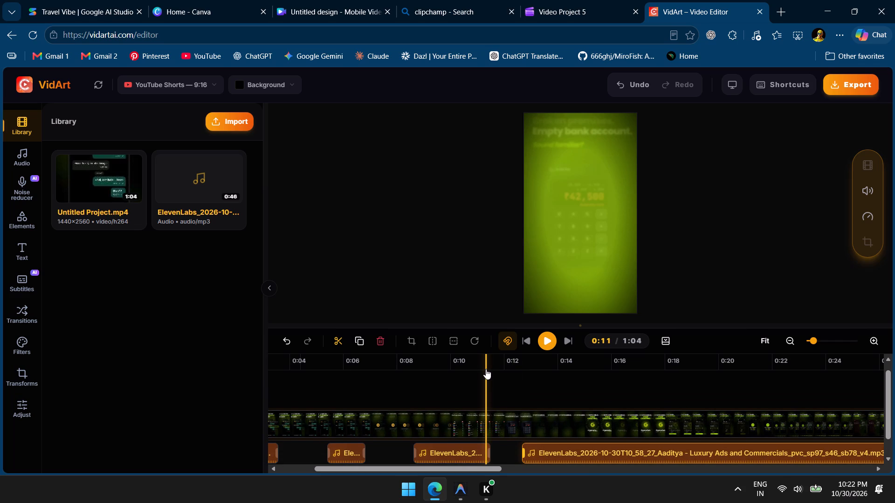
left_click(430, 385)
key("space")
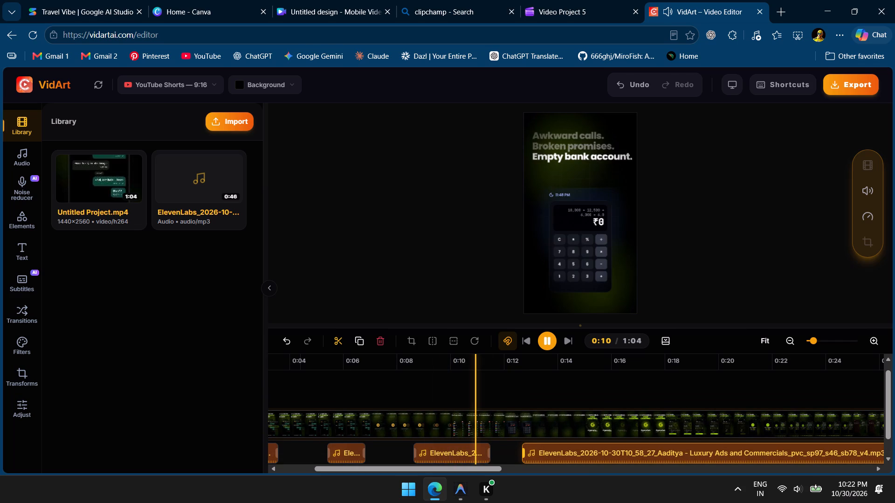
key("space")
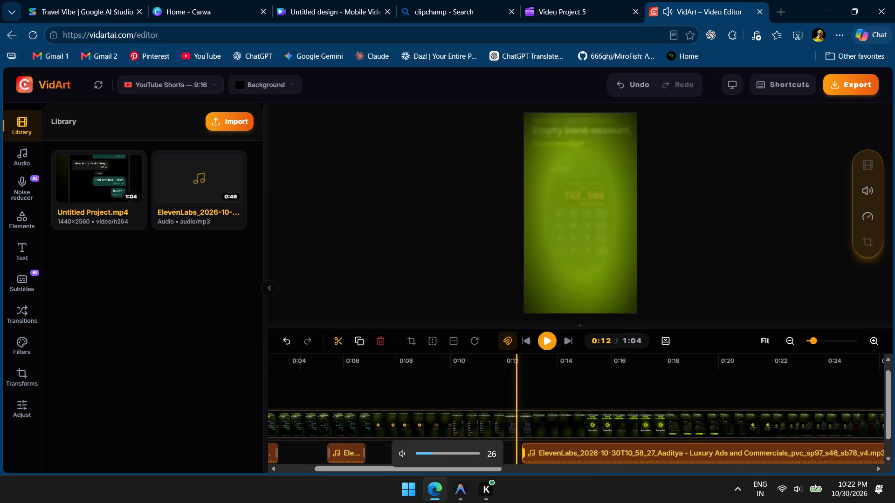
scroll(432, 386, "down", 2)
left_click(517, 431)
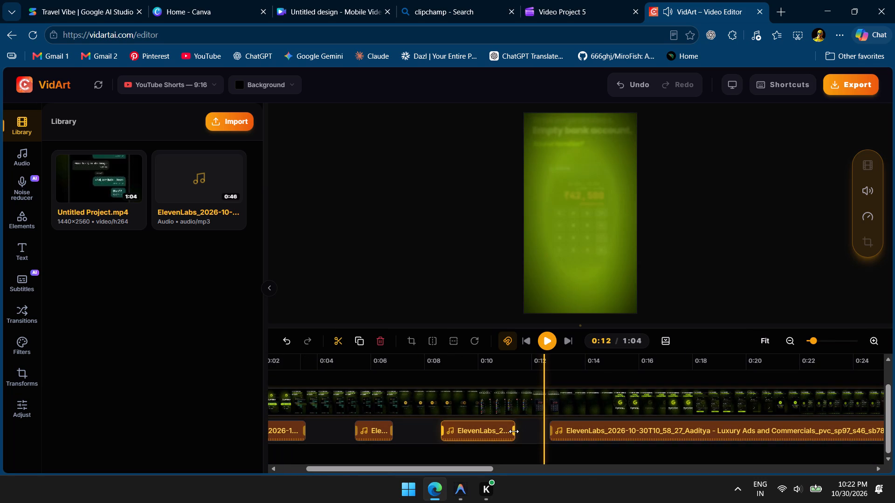
Extend the start of the voiceover segment after the gap slightly earlier, in two small adjustments checked by playback.
left_click(456, 379)
key("space")
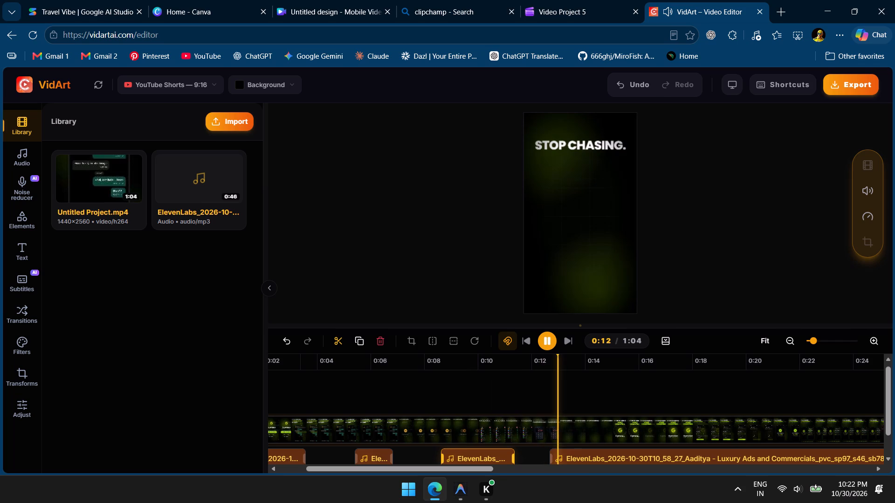
key("space")
scroll(459, 381, "down", 1)
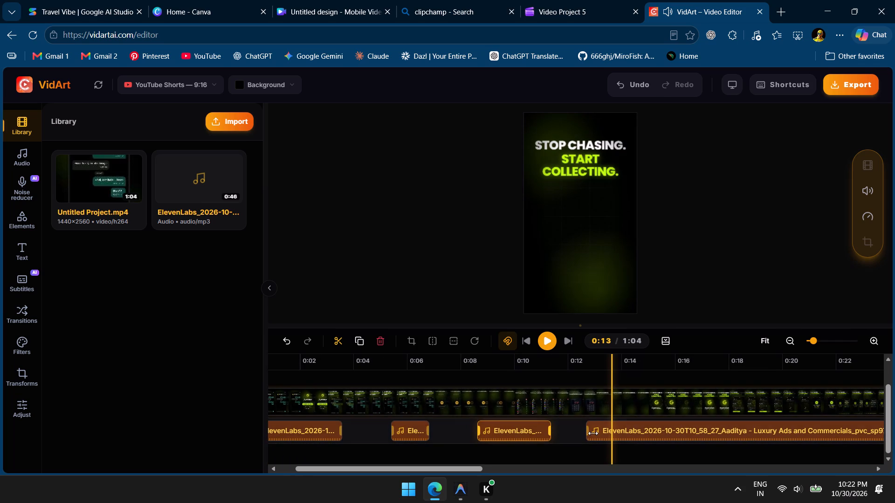
left_click(591, 434)
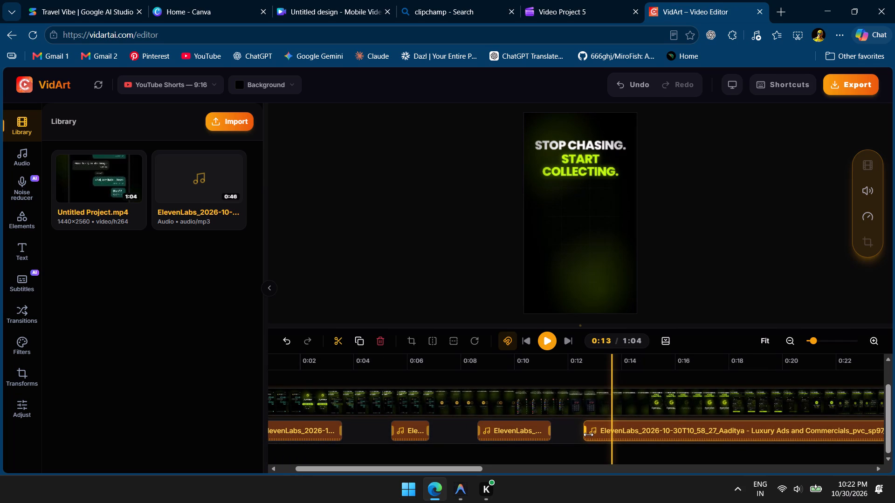
left_click(567, 370)
key("space")
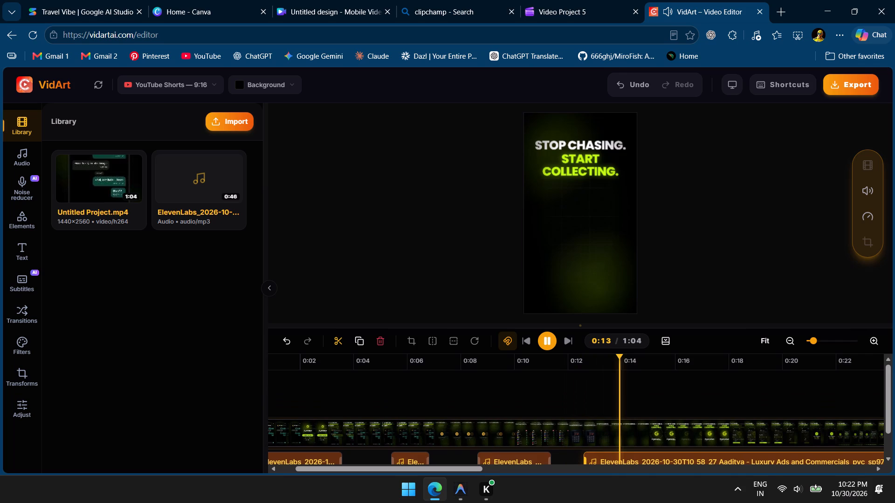
key("space")
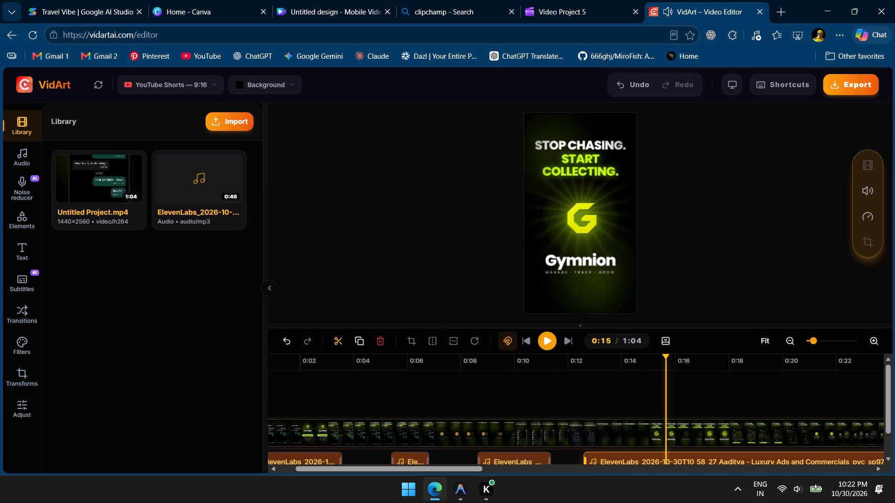
scroll(598, 408, "down", 1)
left_click(585, 429)
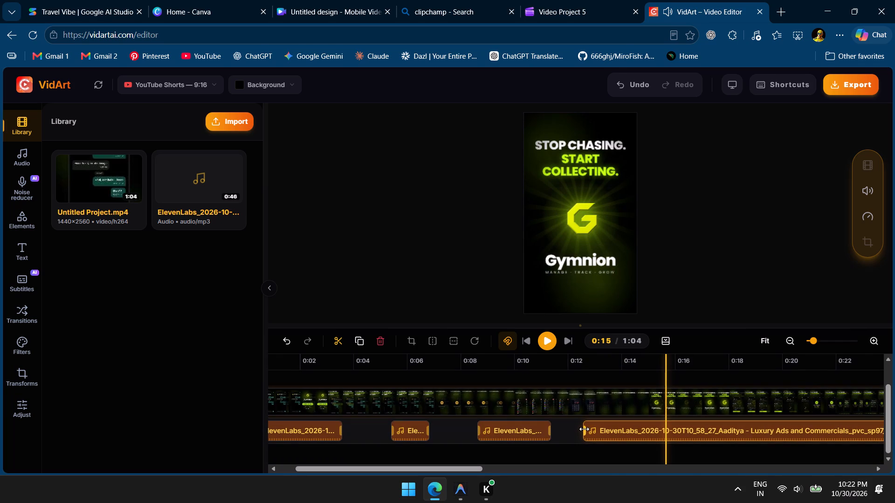
Replay the transition, shift the voiceover segment before the gap slightly earlier and trim its end a little.
left_click(564, 379)
key("space")
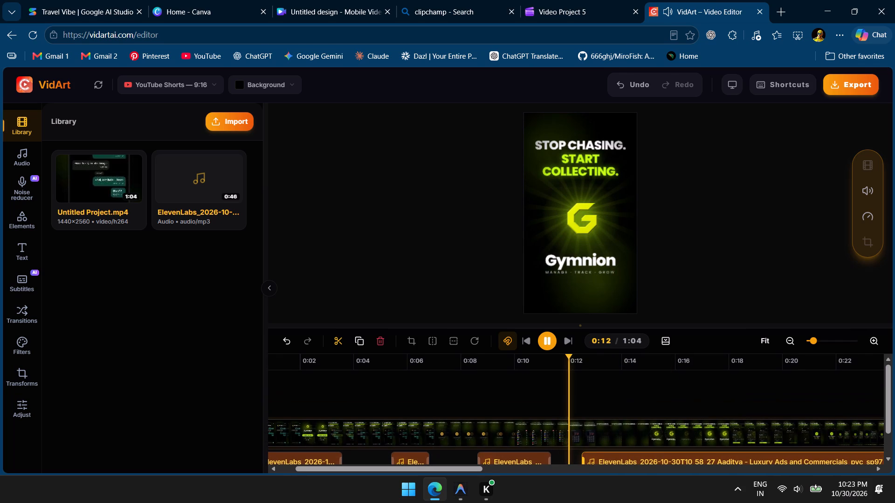
key("space")
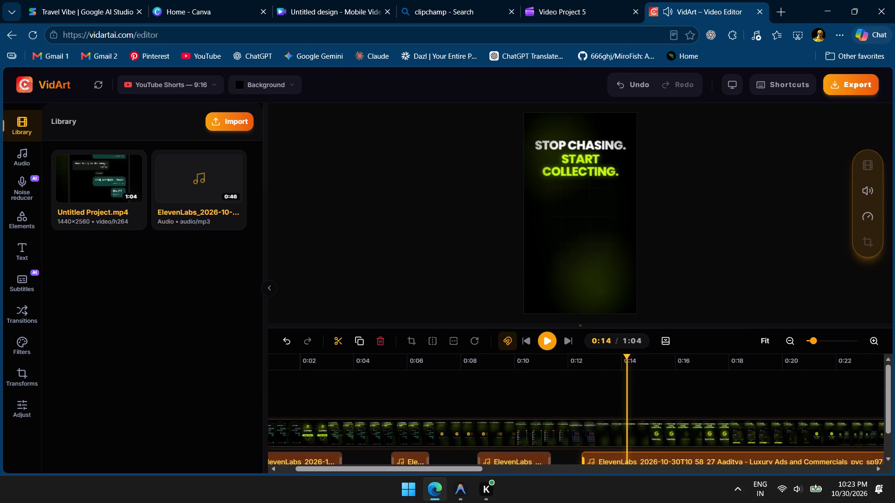
left_click(507, 392)
key("space")
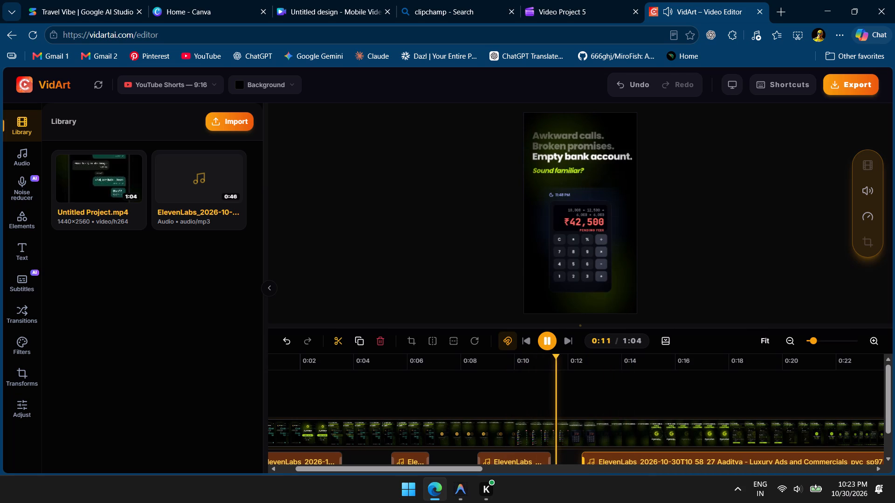
key("space")
scroll(507, 392, "down", 1)
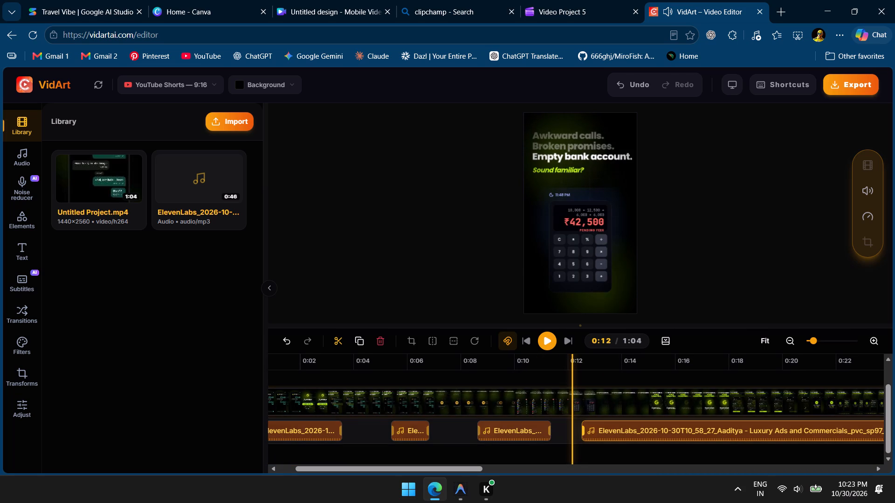
left_click(551, 431)
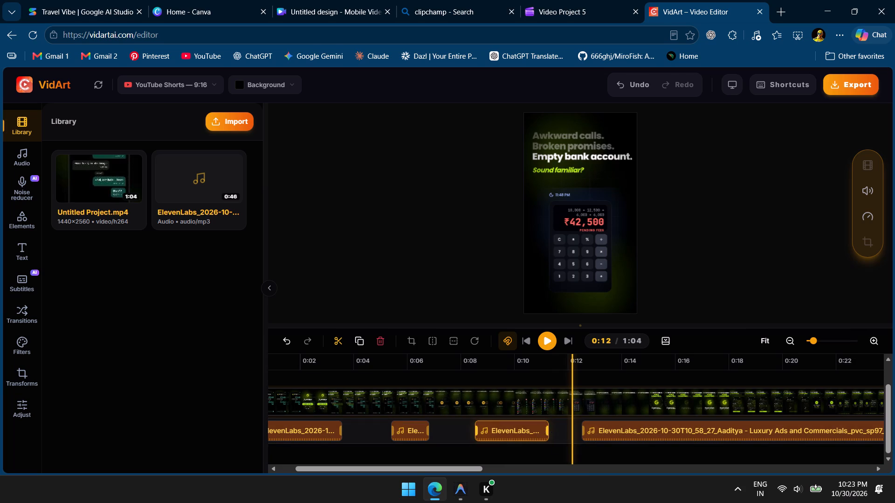
left_click(547, 433)
Finely trim a bit more off the end of the voiceover segment that ends just before the 0:12 gap.
left_click(491, 366)
key("space")
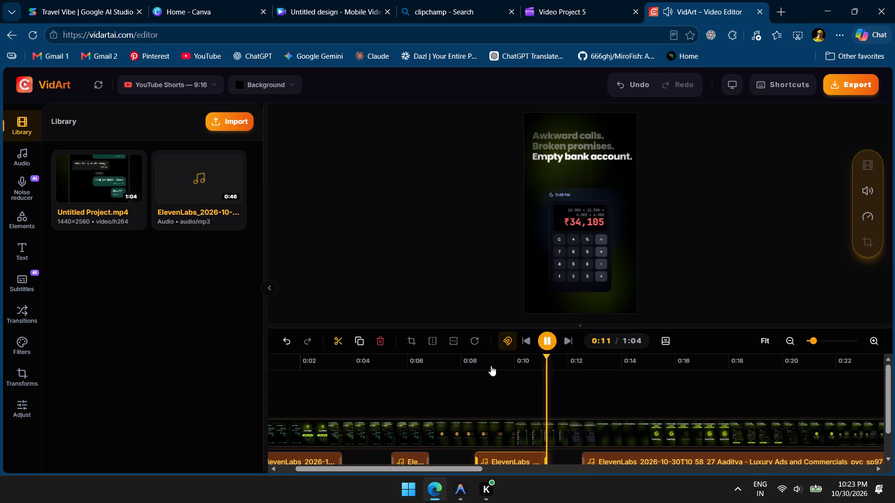
key("space")
scroll(521, 409, "down", 1)
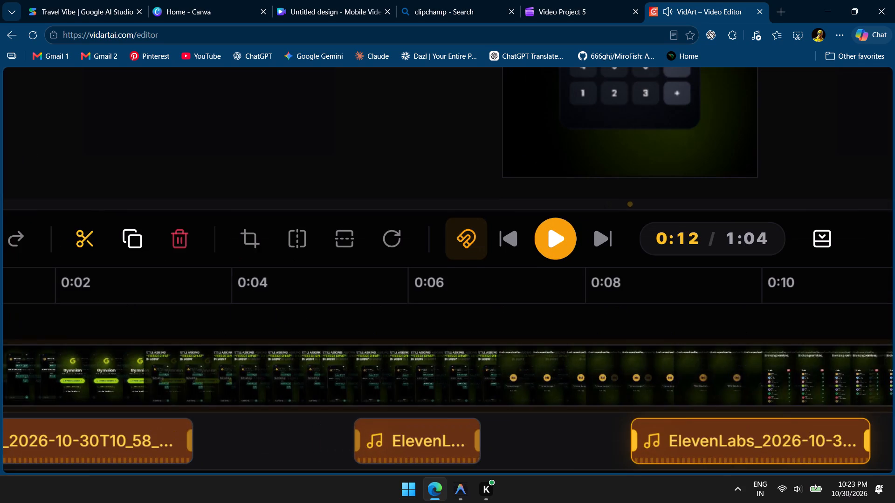
scroll(802, 433, "left", 5)
left_click(802, 433)
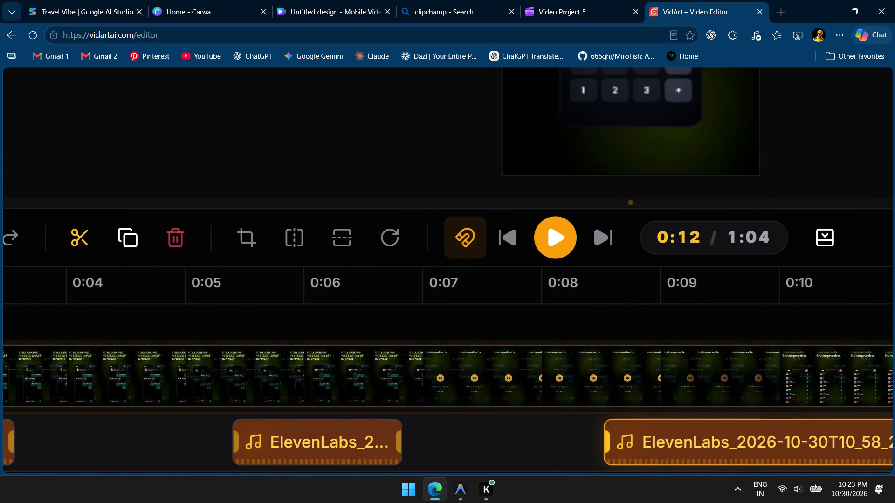
scroll(802, 433, "left", 3)
left_click_drag(776, 439, 773, 440)
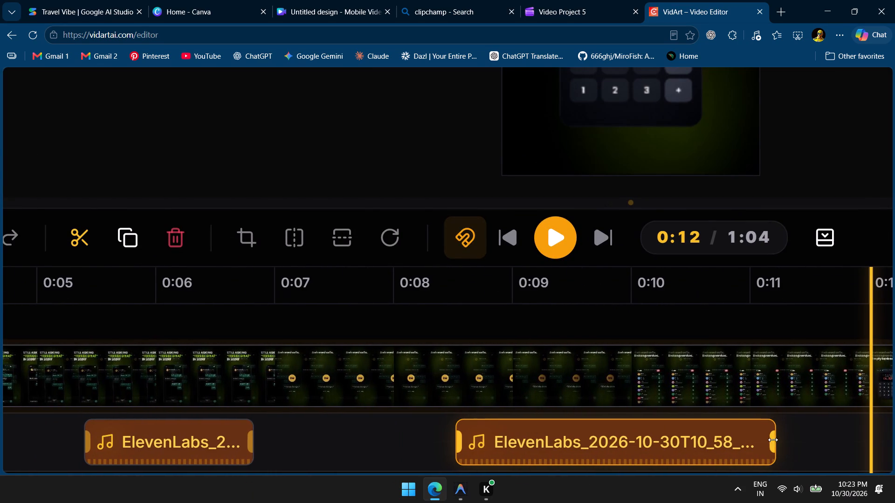
left_click_drag(773, 440, 771, 440)
Play through the adjusted section and split the last voiceover segment at about 0:15, at the Gymnion logo scene.
left_click(601, 322)
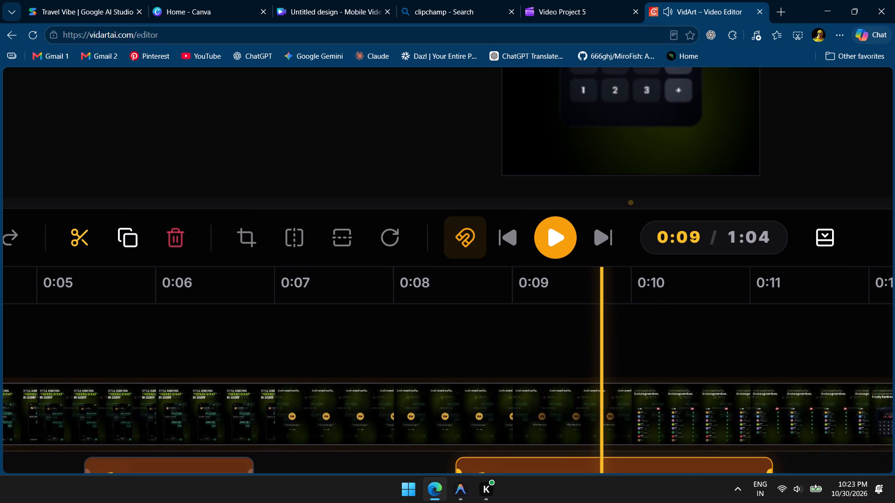
key("space")
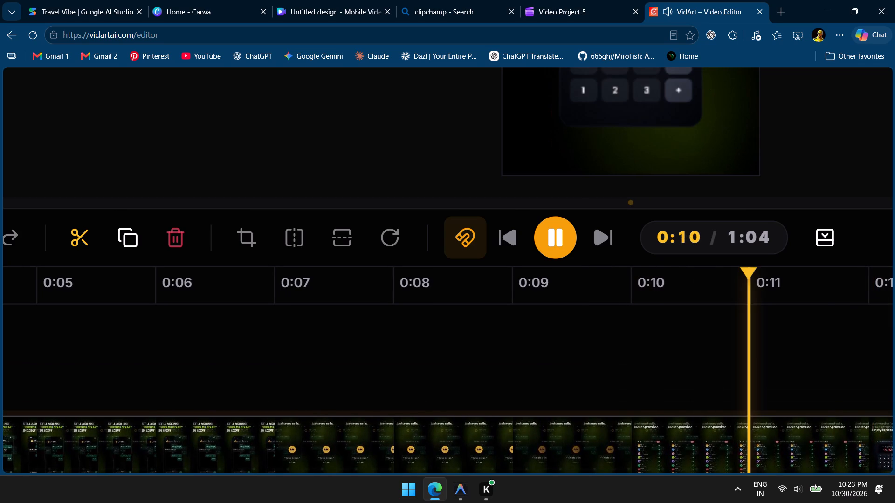
key("space")
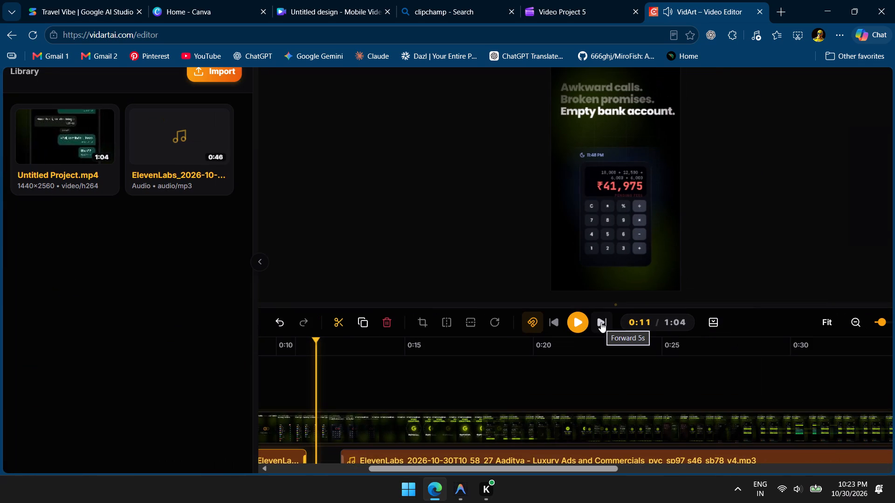
key("space")
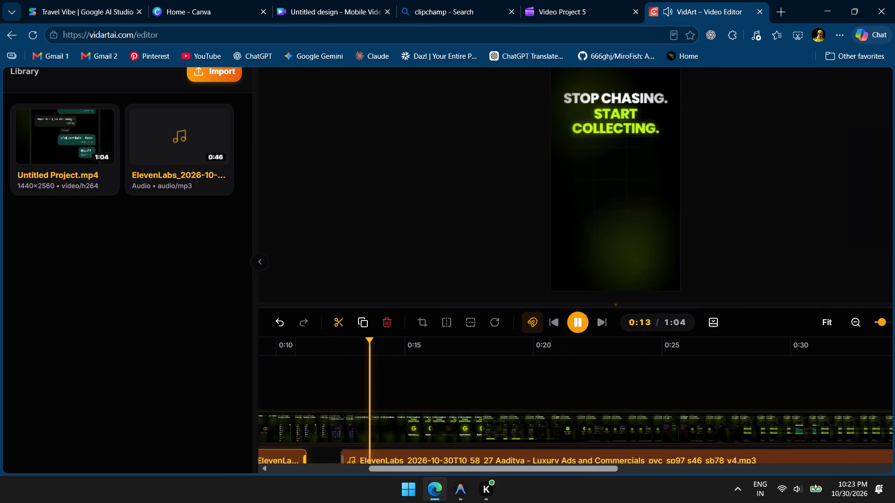
key("space")
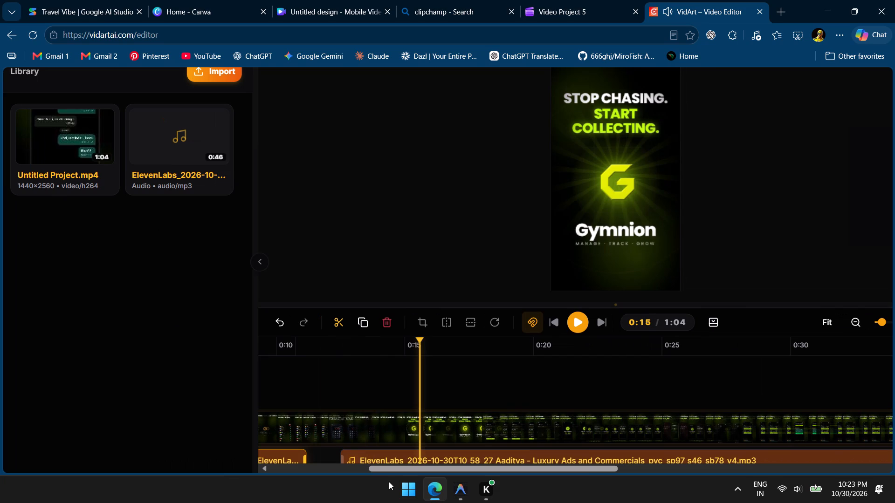
left_click(339, 325)
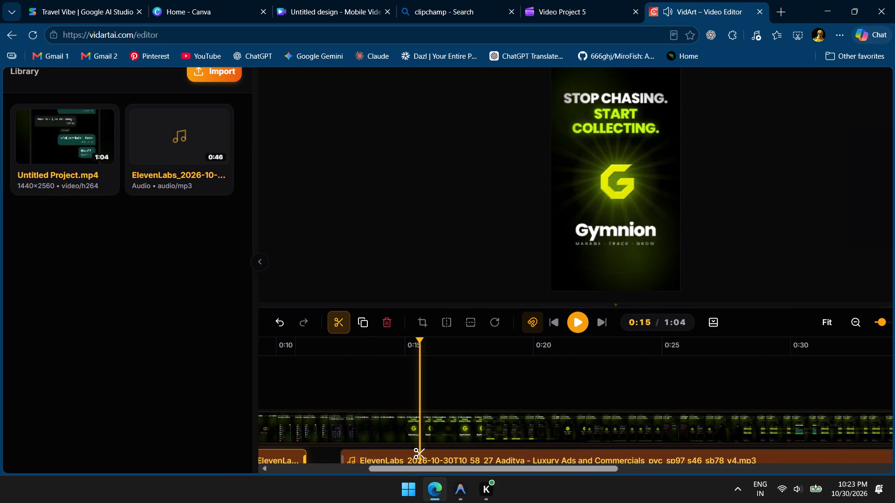
left_click(420, 454)
left_click(341, 326)
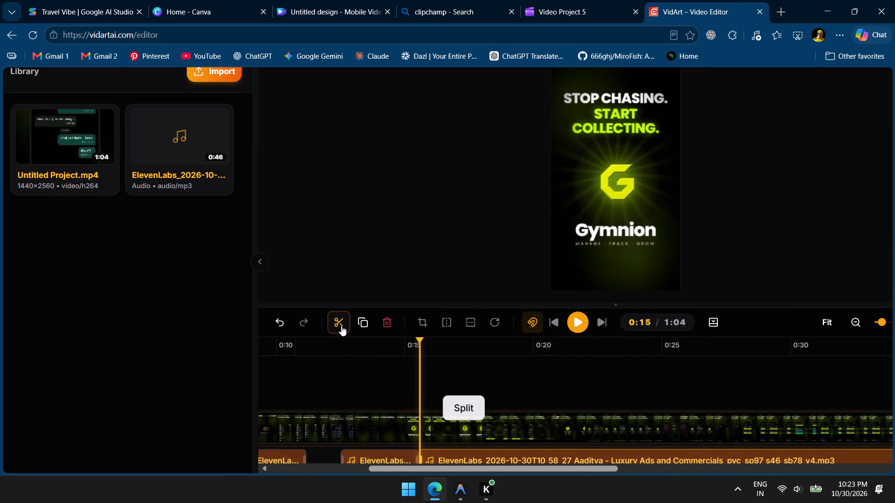
Move the voiceover segment after the 0:15 split later on its track so it starts at about 0:16.
left_click_drag(462, 457, 483, 457)
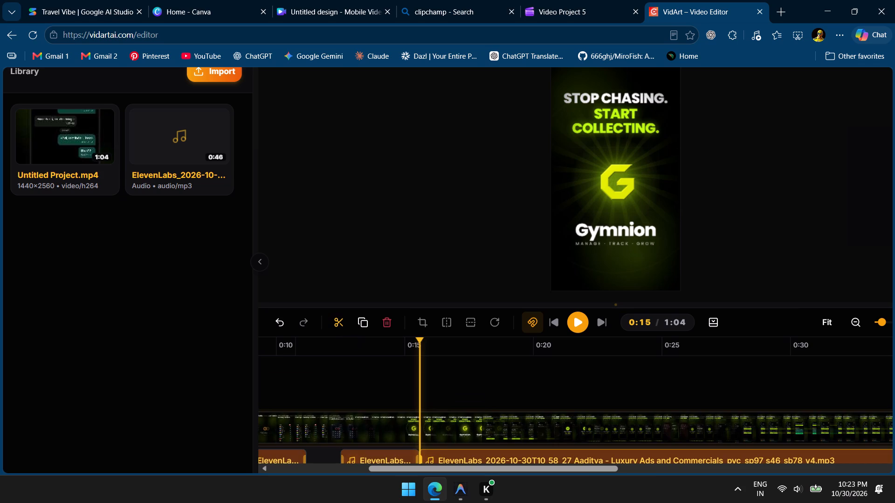
left_click_drag(483, 457, 482, 423)
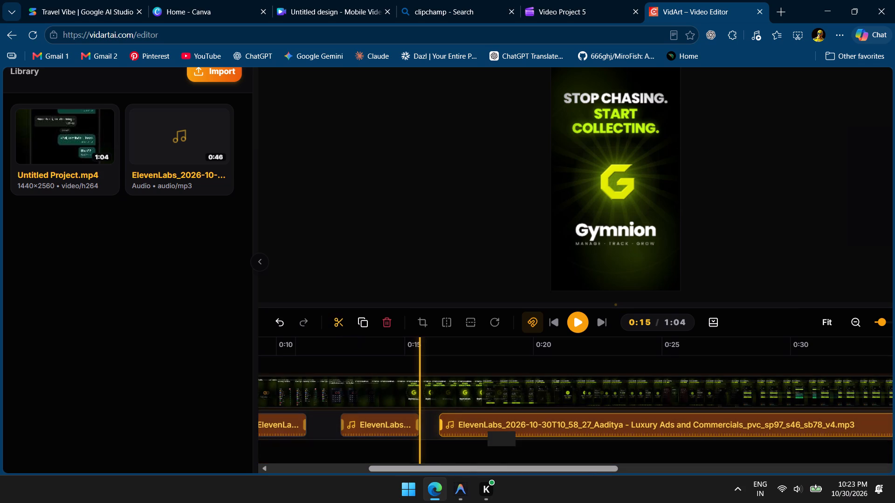
Play on through the payments scene and split the last voiceover segment at about 0:21.
key("space")
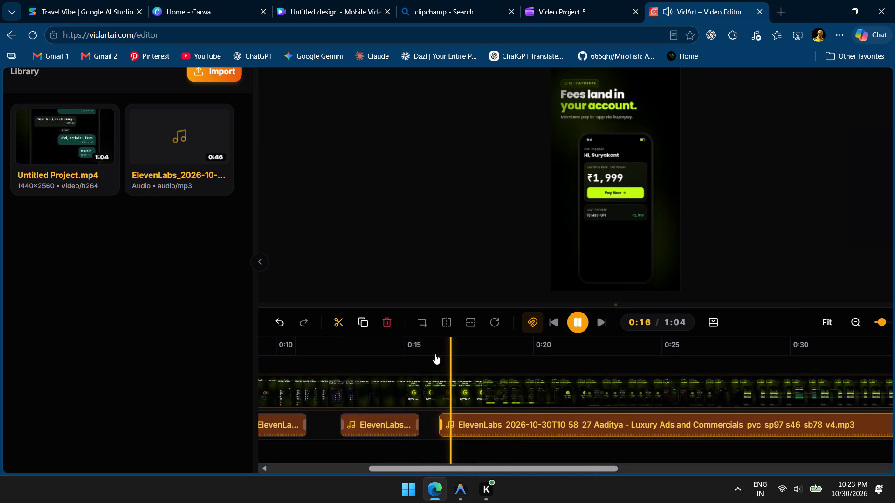
key("space")
key("space")
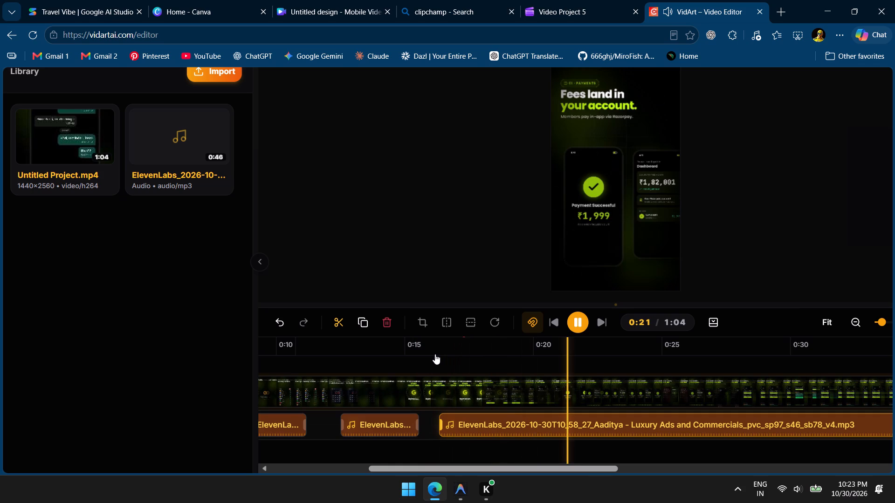
key("space")
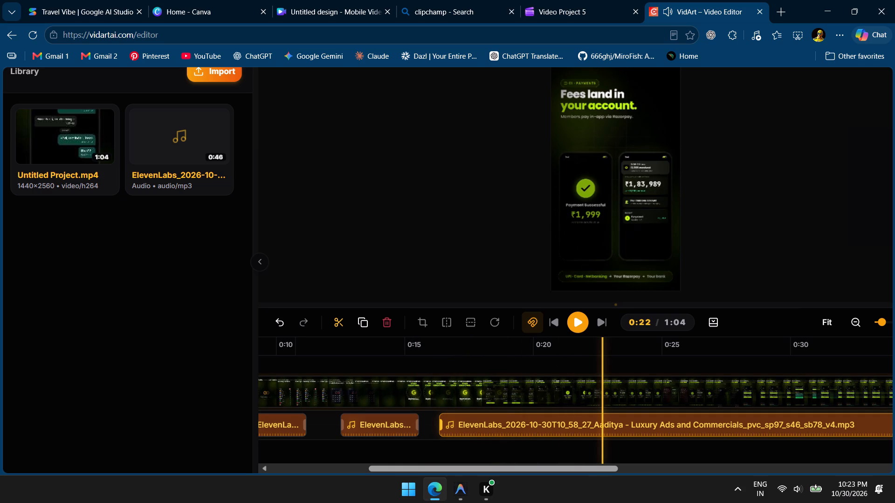
left_click(568, 351)
key("space")
key("space")
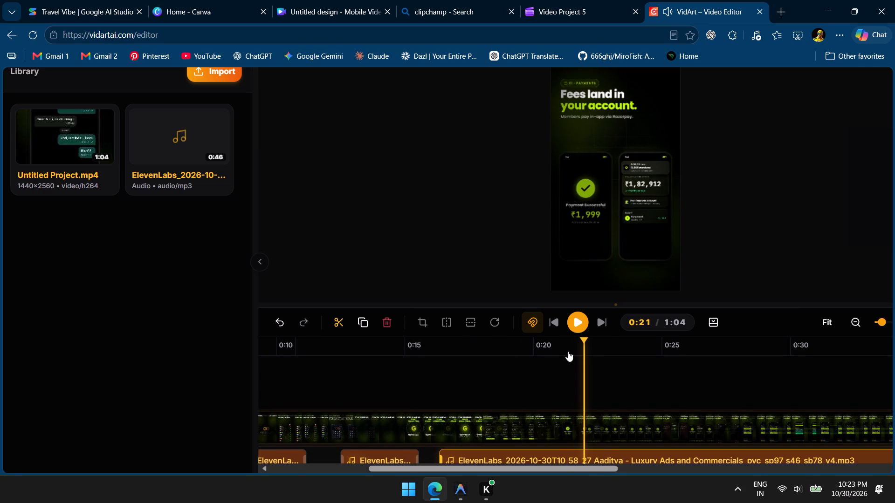
left_click(584, 339)
left_click(338, 327)
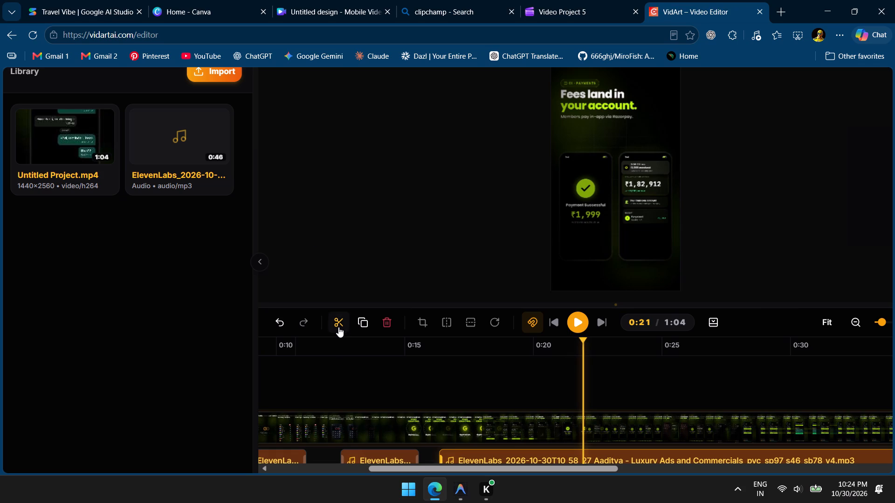
left_click(582, 456)
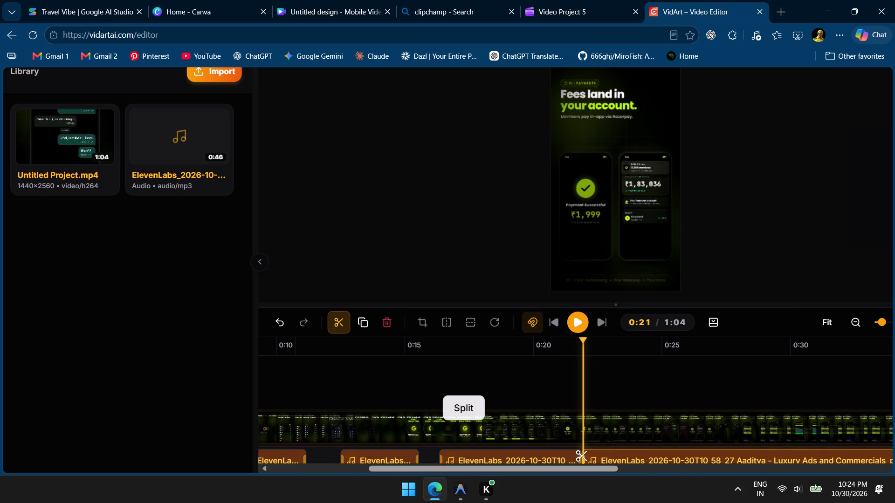
left_click(342, 318)
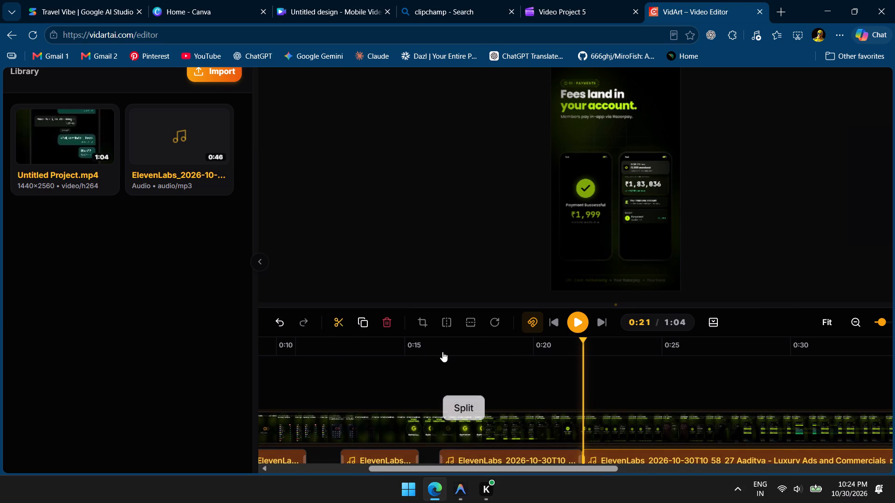
Move the last voiceover segment later to start at about 0:24, just before the Reminders scene, refining its position after a playback check.
scroll(533, 401, "down", 1)
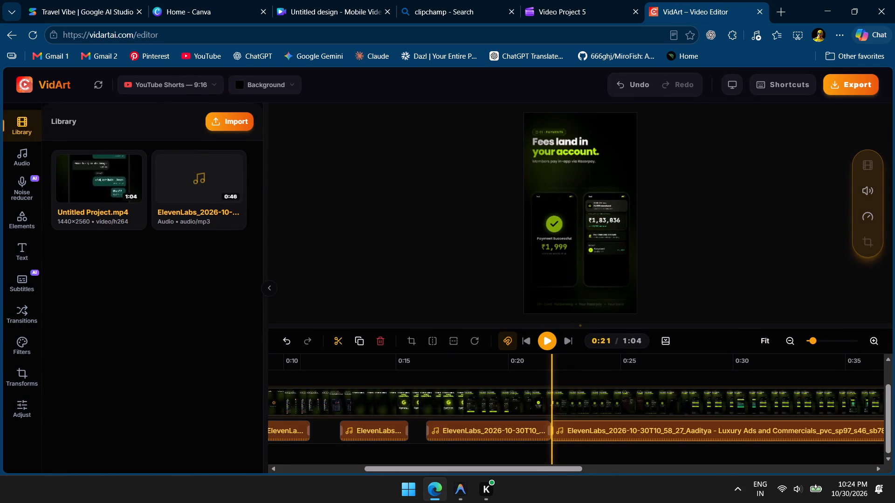
left_click_drag(581, 428, 613, 428)
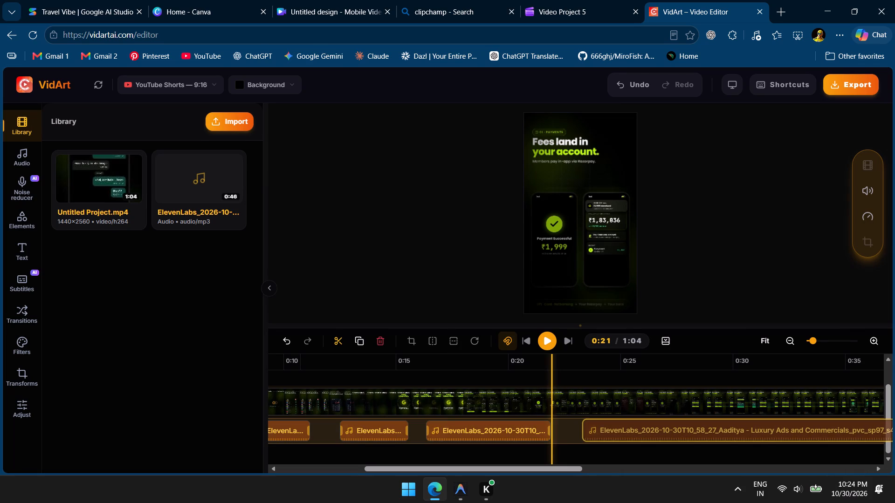
key("space")
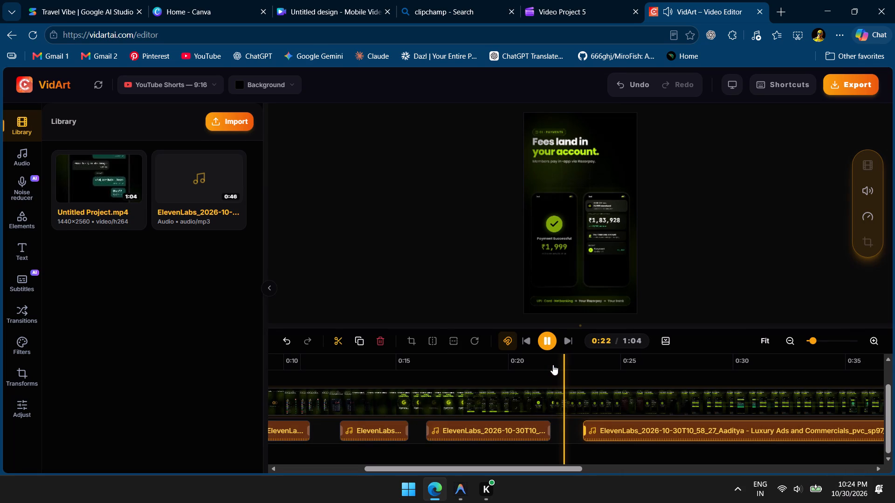
key("space")
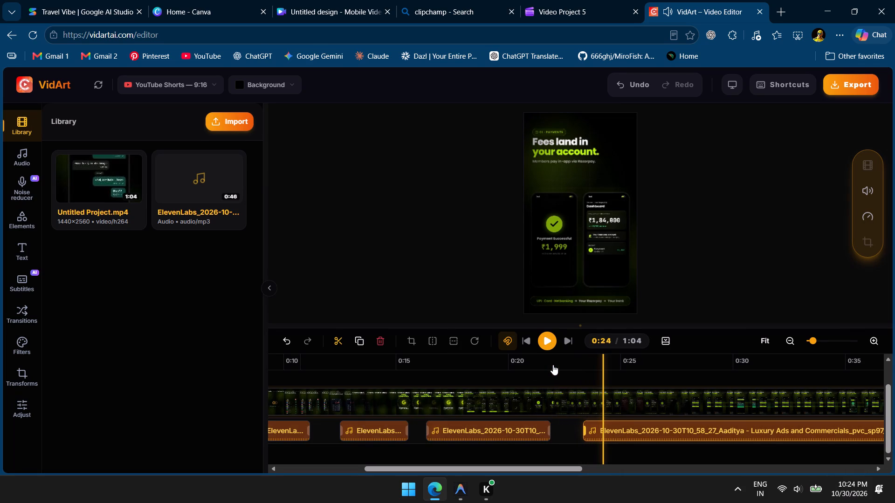
left_click_drag(625, 428, 647, 428)
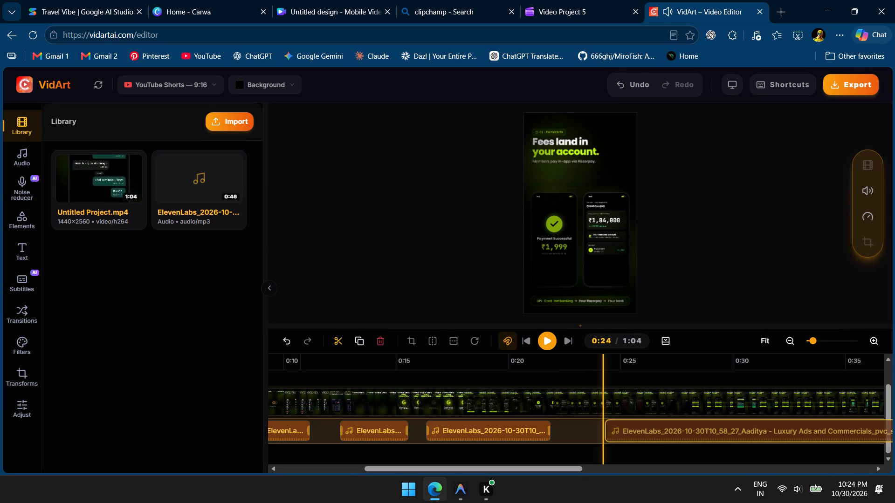
left_click_drag(647, 428, 653, 427)
left_click(616, 373)
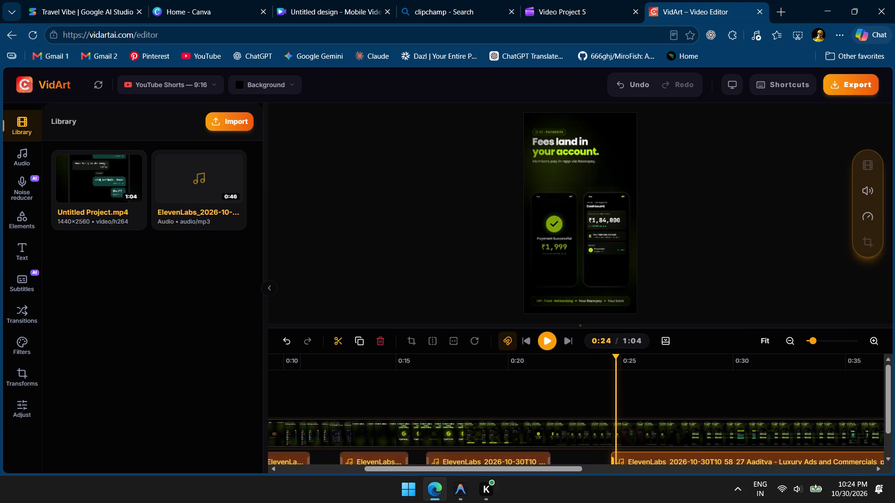
left_click_drag(616, 373, 610, 375)
left_click_drag(610, 375, 605, 376)
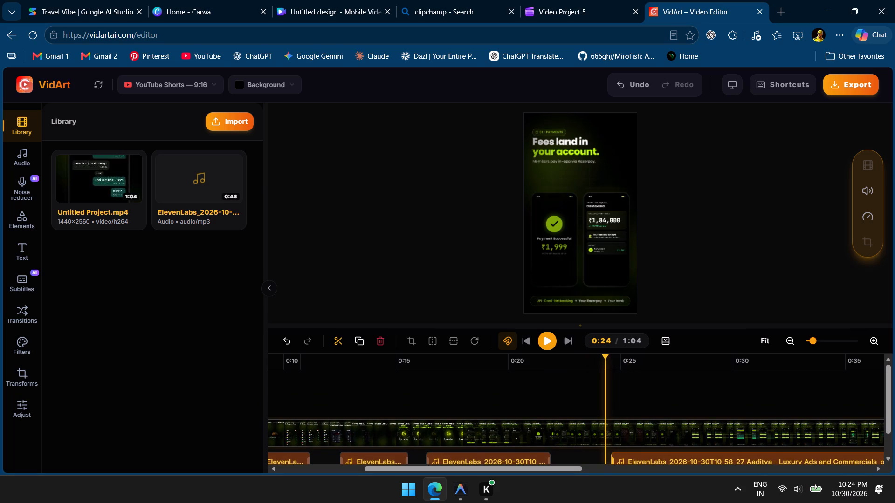
left_click_drag(647, 460, 646, 460)
left_click_drag(646, 460, 645, 434)
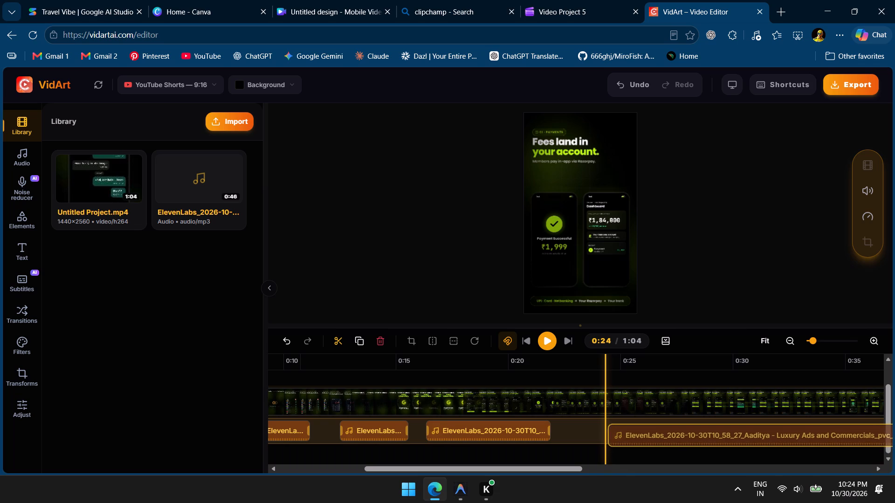
left_click_drag(645, 434, 645, 433)
Play from about 0:22 into the Reminders scene and split the last voiceover segment at about 0:28.
left_click(573, 374)
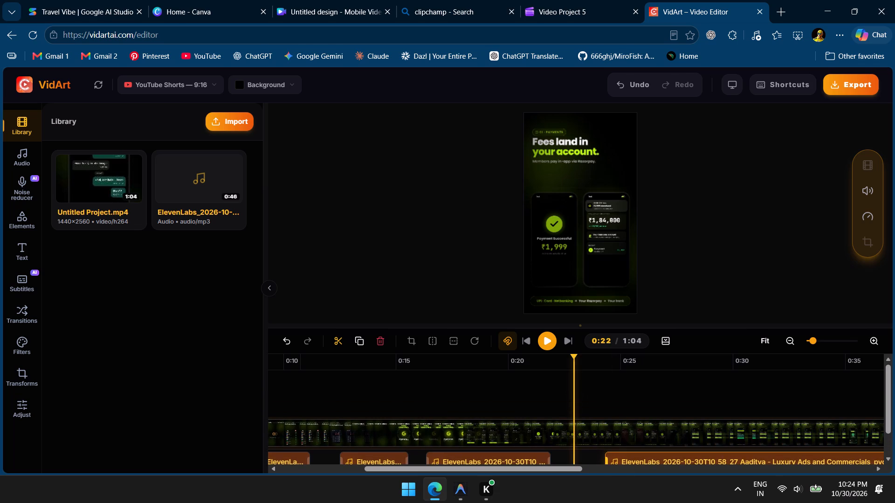
key("space")
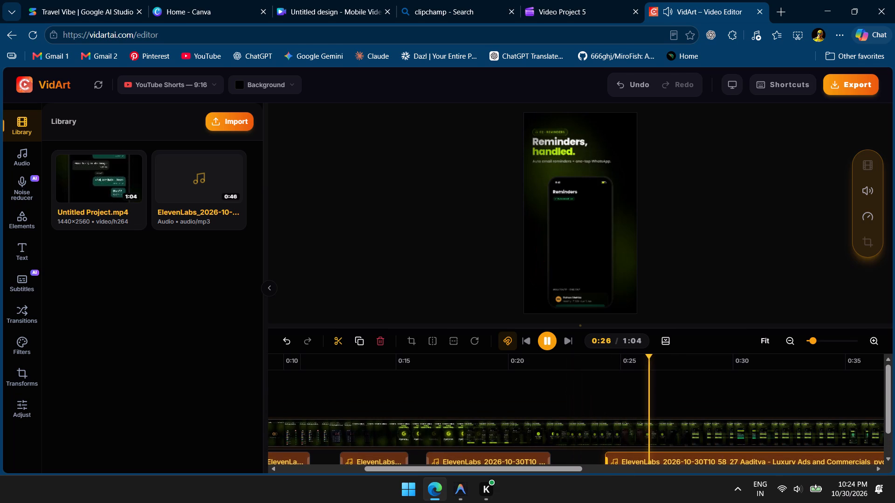
key("space")
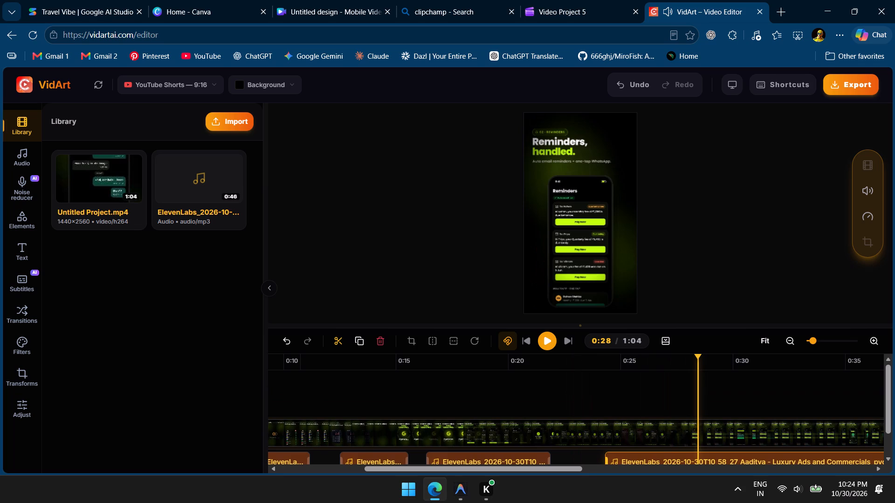
scroll(607, 394, "down", 1)
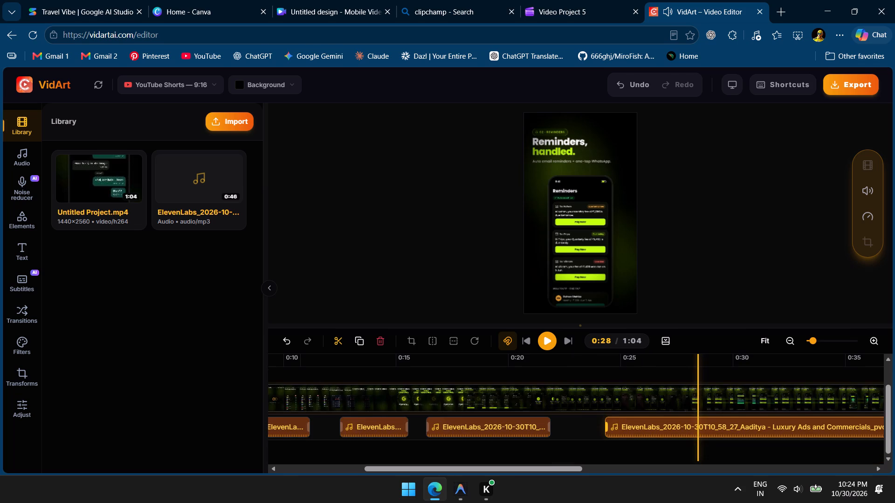
key("space")
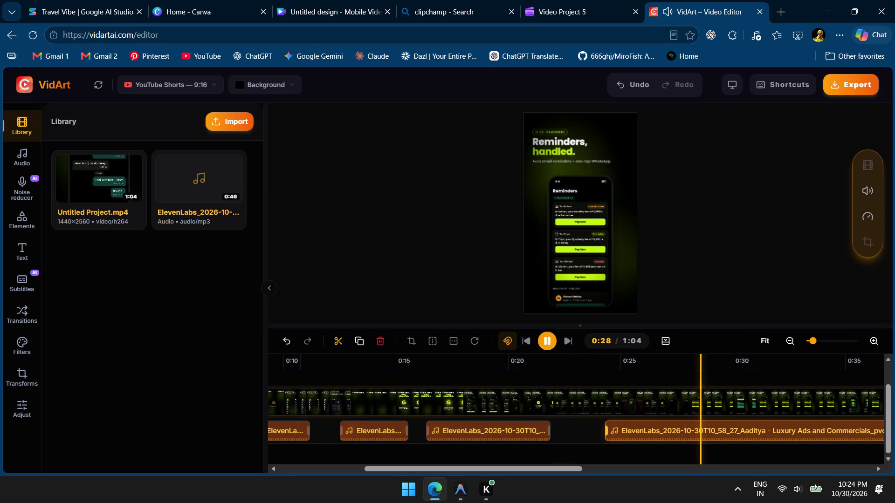
key("space")
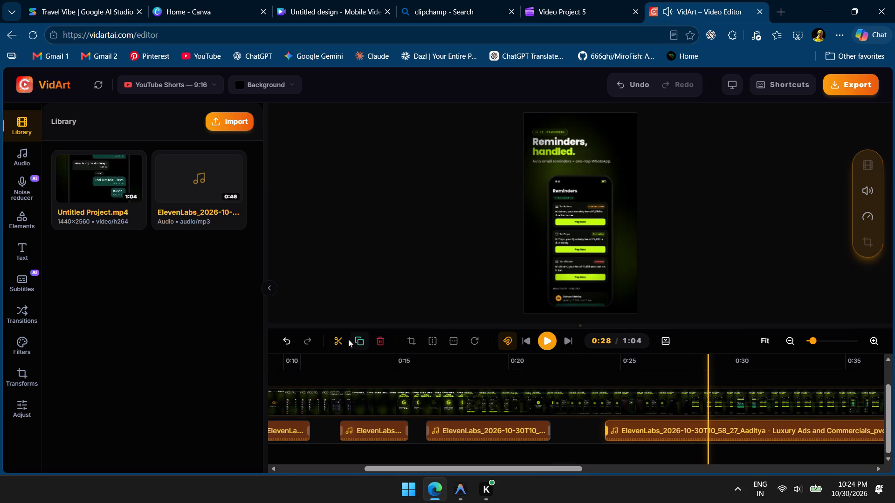
left_click(342, 340)
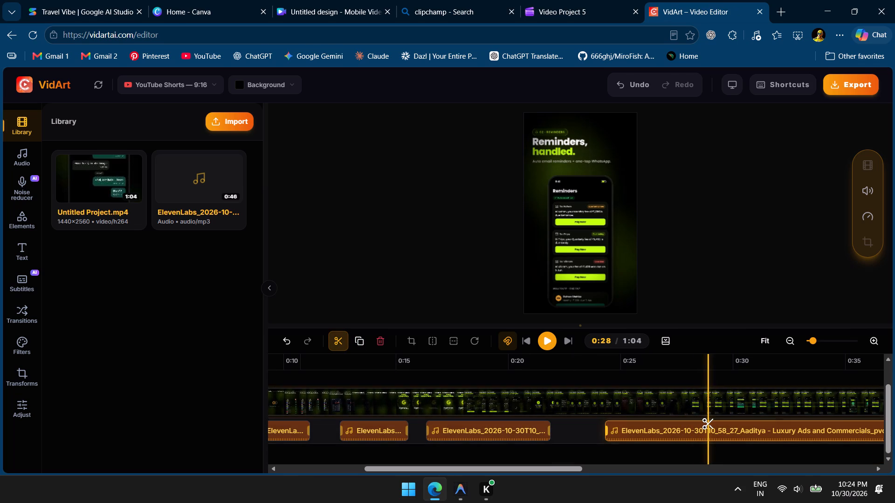
left_click(708, 424)
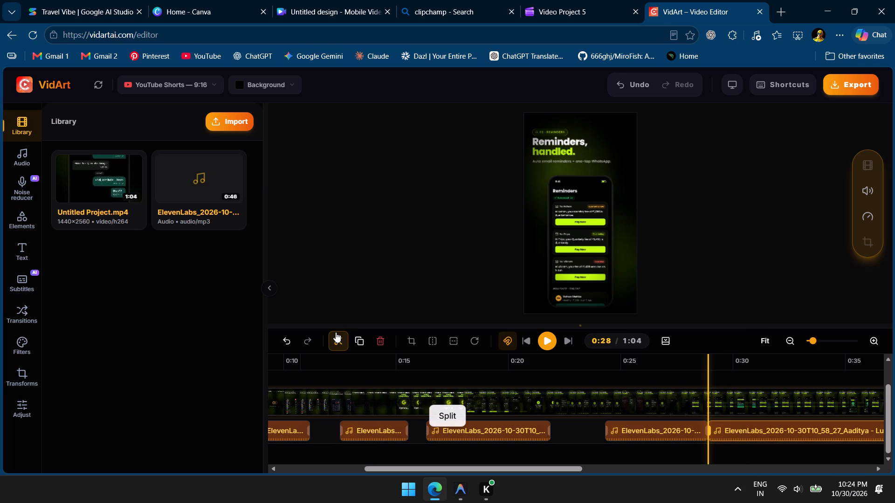
left_click(337, 334)
Move the voiceover segment after the 0:28 split later so it starts at about 0:33.
left_click_drag(731, 439, 799, 434)
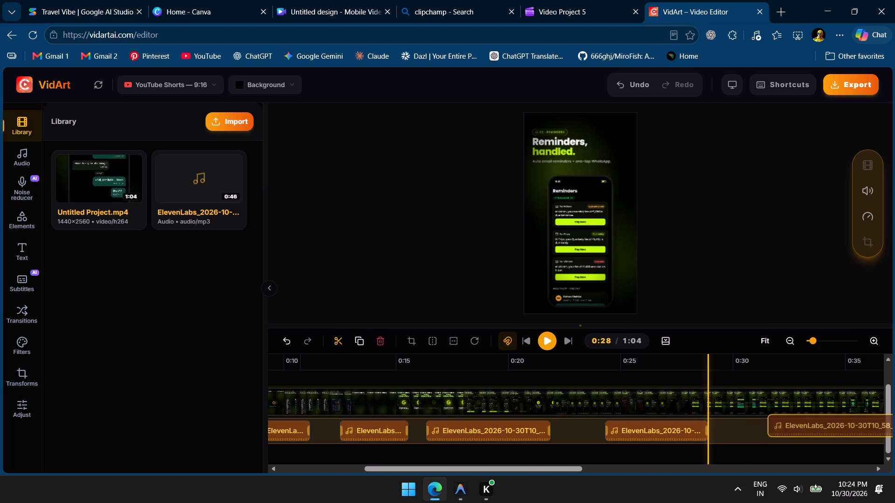
left_click_drag(799, 434, 834, 434)
Replay the Reminders and QR check-in scenes and shift the last voiceover segment earlier in two adjustments to start at about 0:32.
left_click(654, 433)
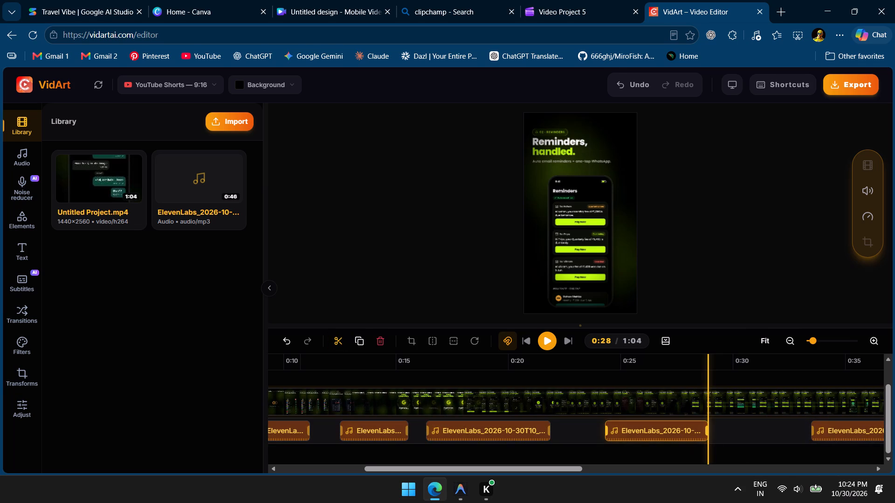
left_click(575, 377)
key("space")
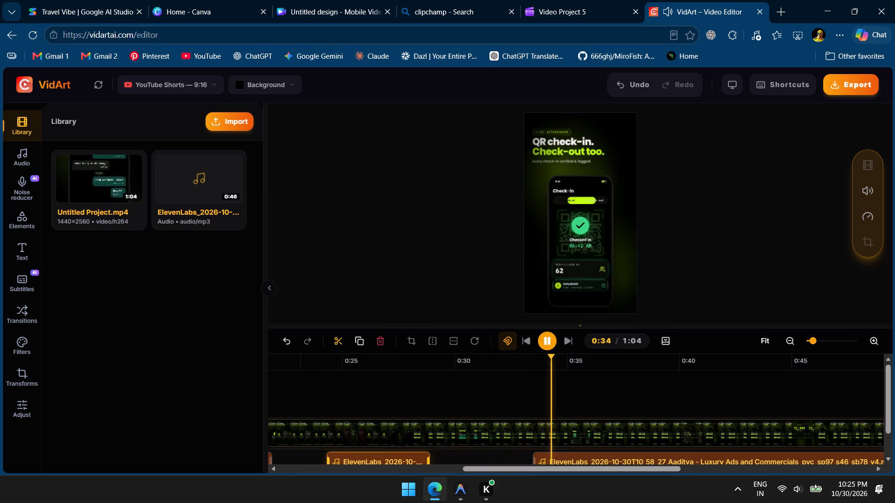
key("space")
left_click_drag(628, 458, 608, 425)
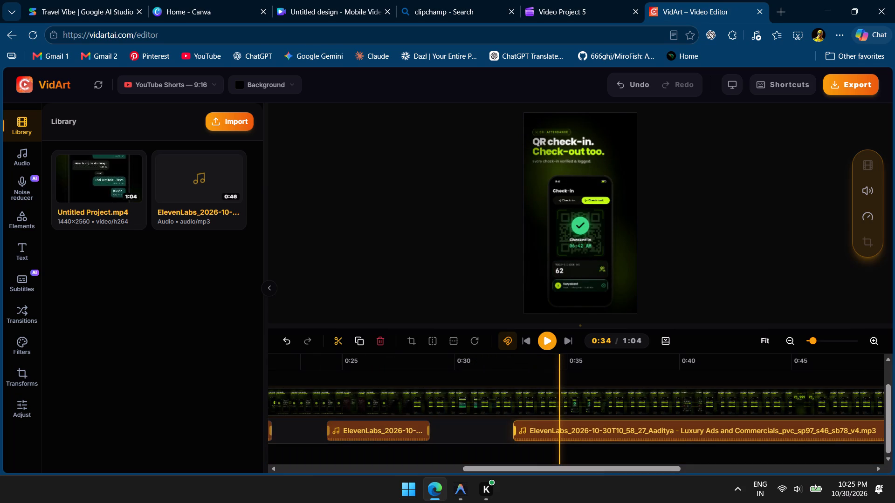
left_click(498, 369)
key("space")
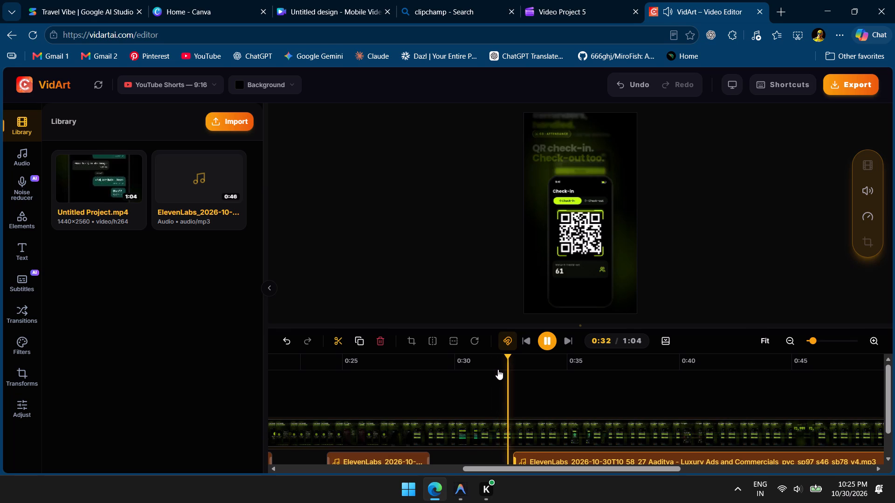
key("space")
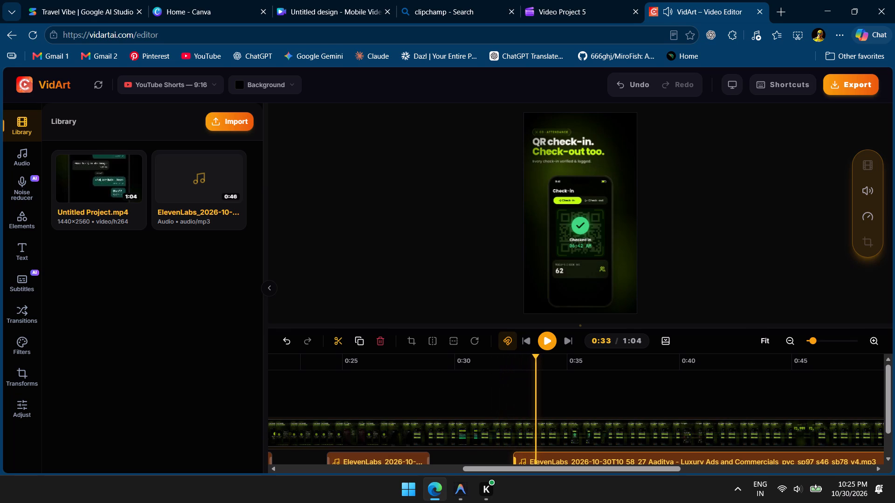
left_click_drag(566, 457, 561, 448)
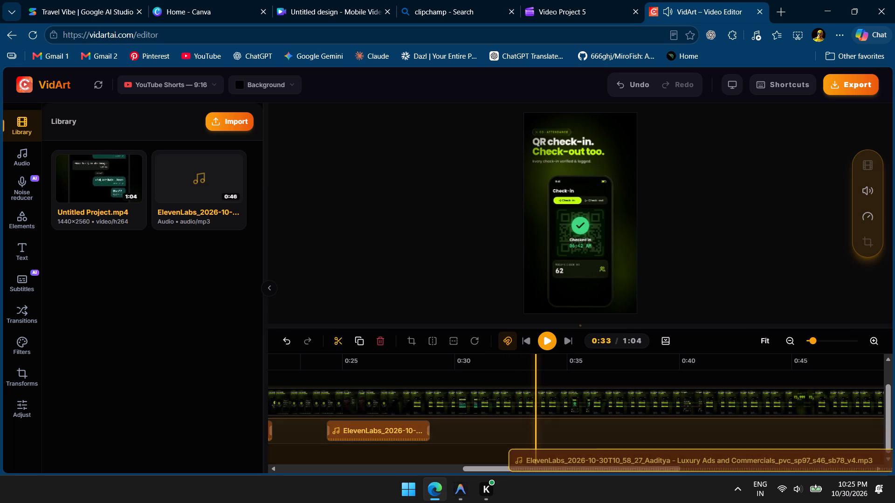
left_click_drag(561, 448, 561, 426)
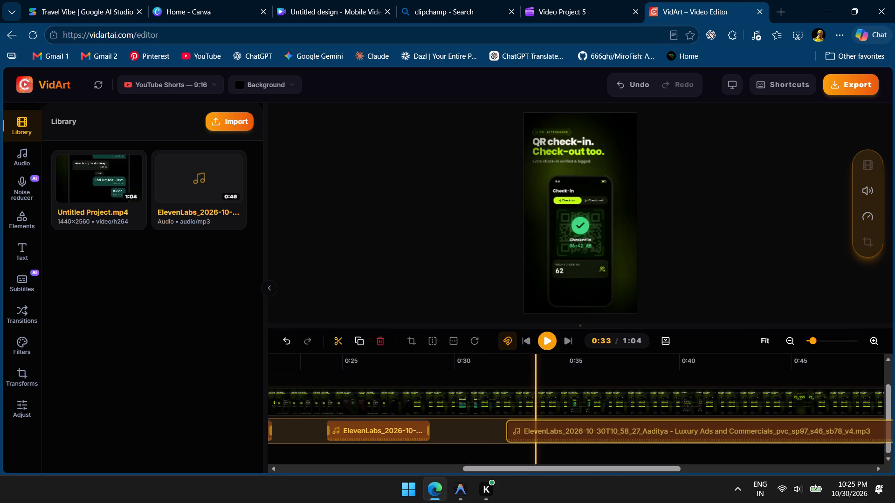
Play the QR check-in scene and split the last voiceover segment at about 0:35.
left_click(485, 370)
key("space")
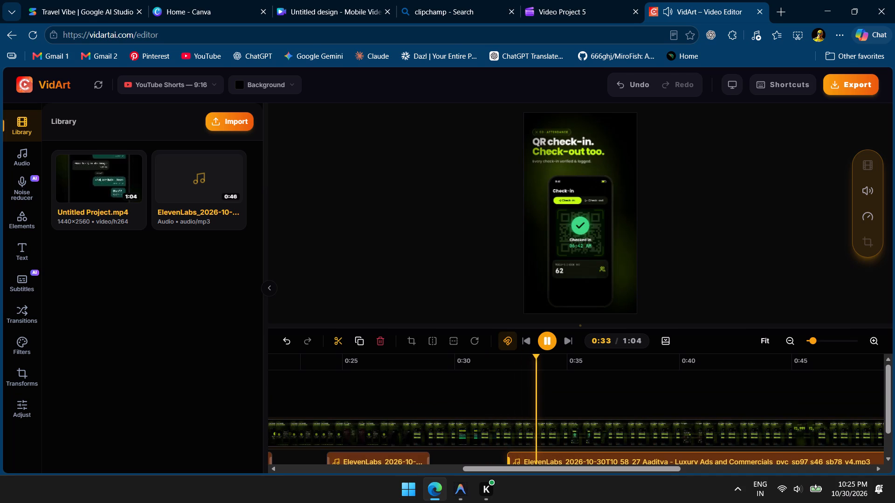
key("space")
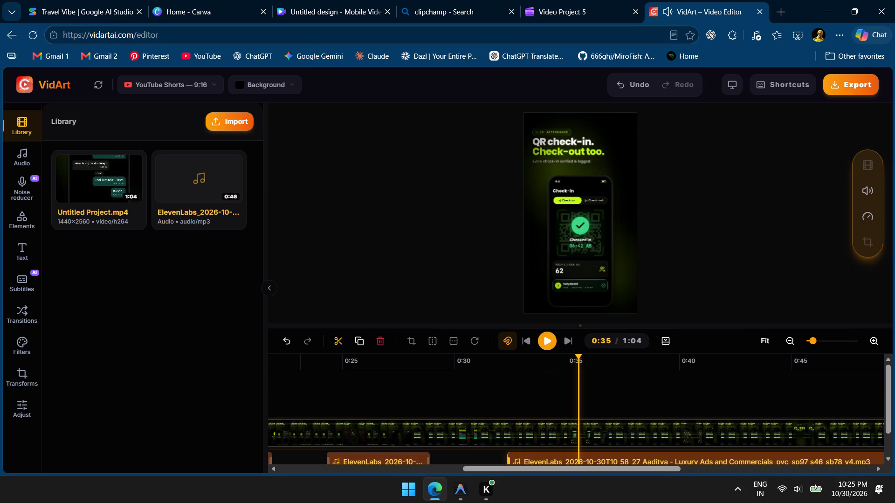
scroll(573, 437, "down", 1)
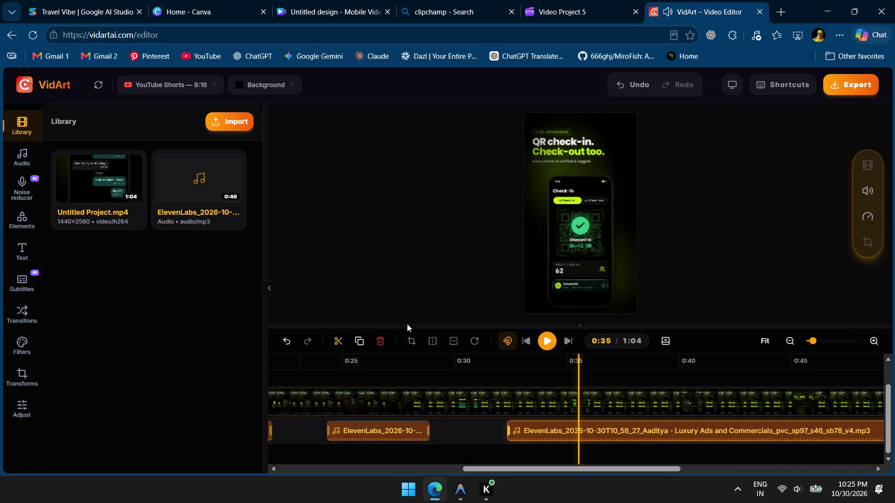
left_click(340, 340)
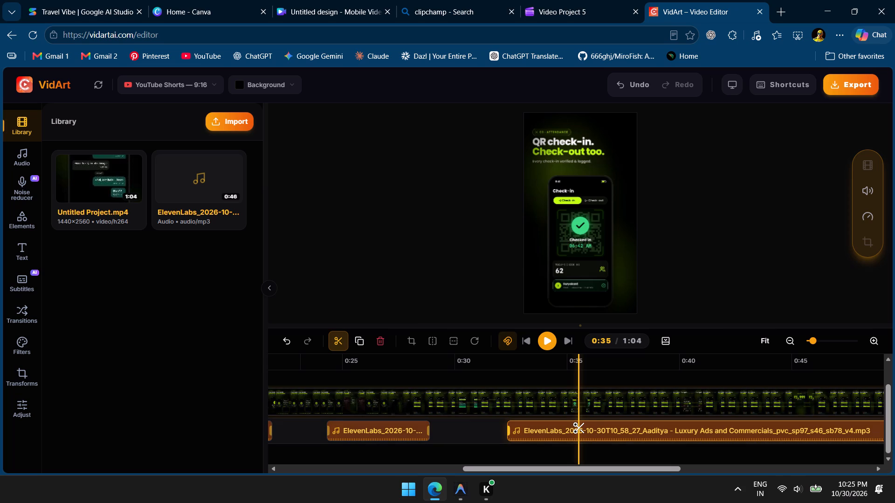
left_click(579, 428)
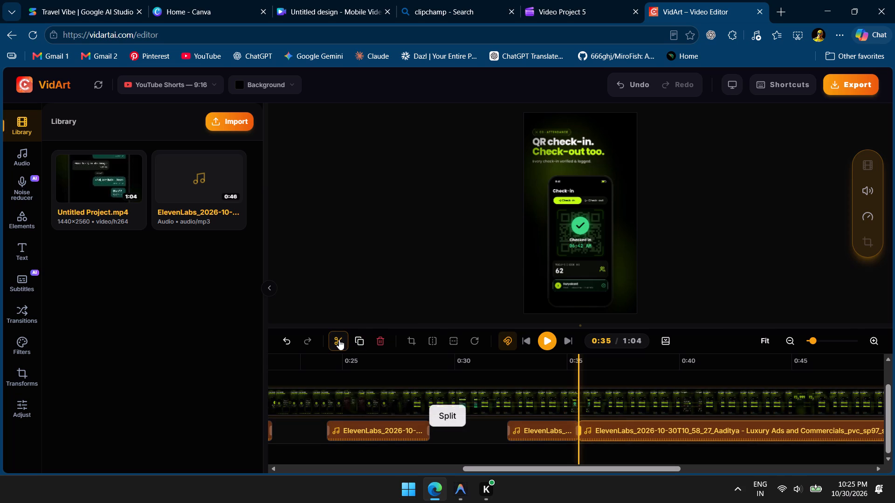
left_click(339, 340)
Find where the dashboard scene begins and move the voiceover segment after the 0:35 split later to start there, at about 0:37.
left_click_drag(605, 427, 631, 428)
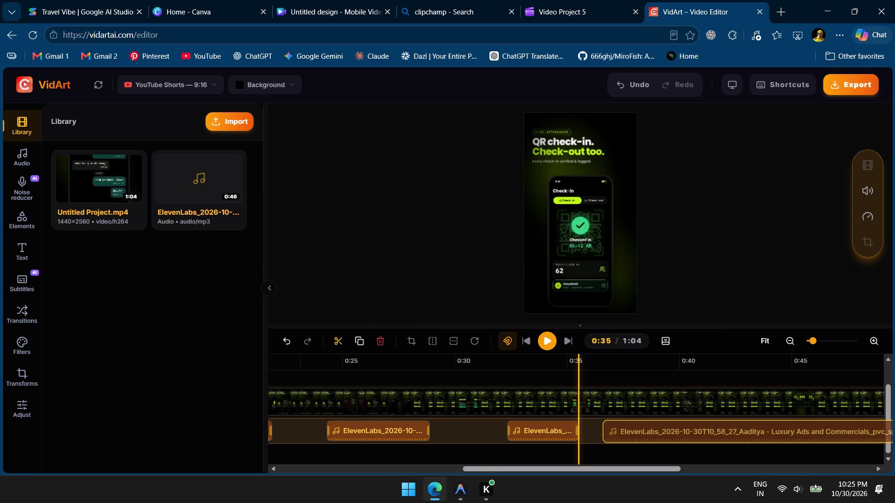
left_click_drag(631, 428, 632, 428)
left_click(602, 373)
left_click_drag(602, 373, 613, 374)
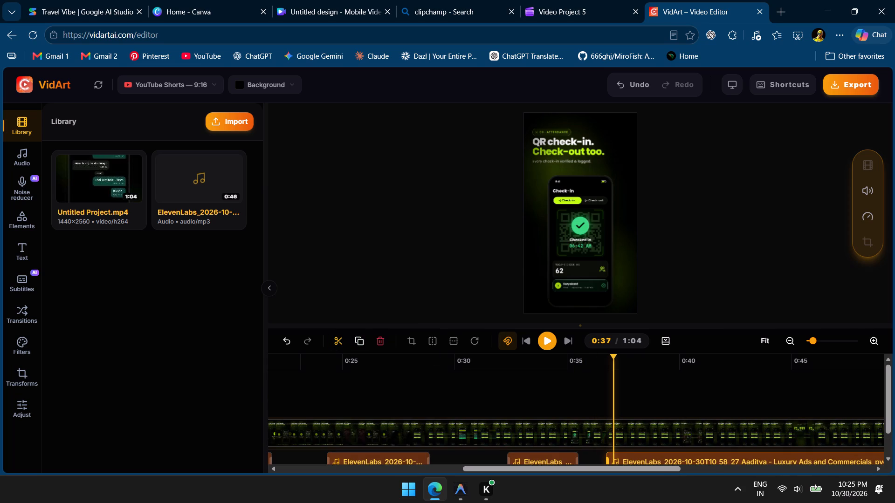
left_click(626, 378)
left_click_drag(626, 378, 642, 381)
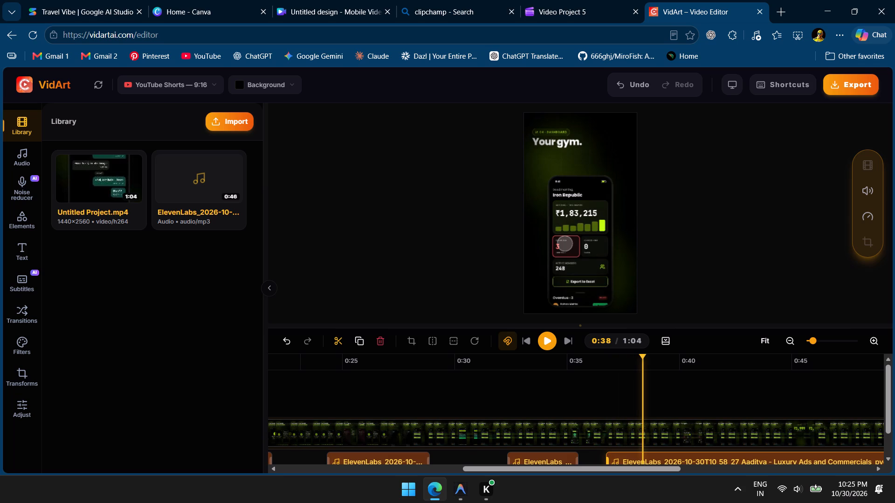
left_click_drag(642, 381, 629, 381)
left_click_drag(629, 381, 625, 381)
left_click_drag(625, 381, 617, 381)
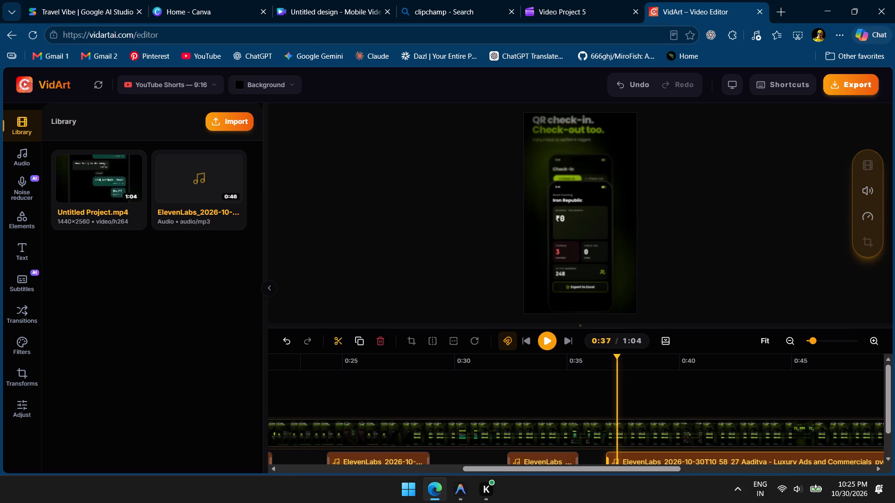
scroll(639, 401, "down", 1)
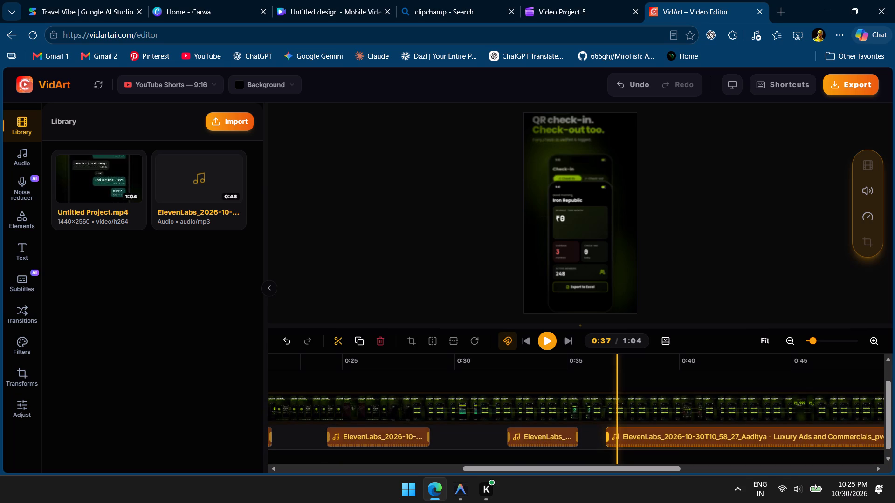
left_click_drag(646, 440, 657, 439)
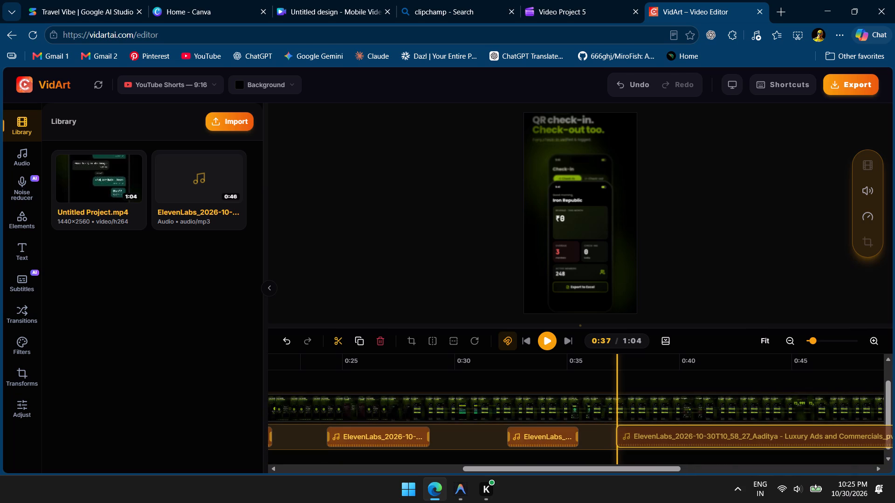
left_click_drag(657, 439, 658, 439)
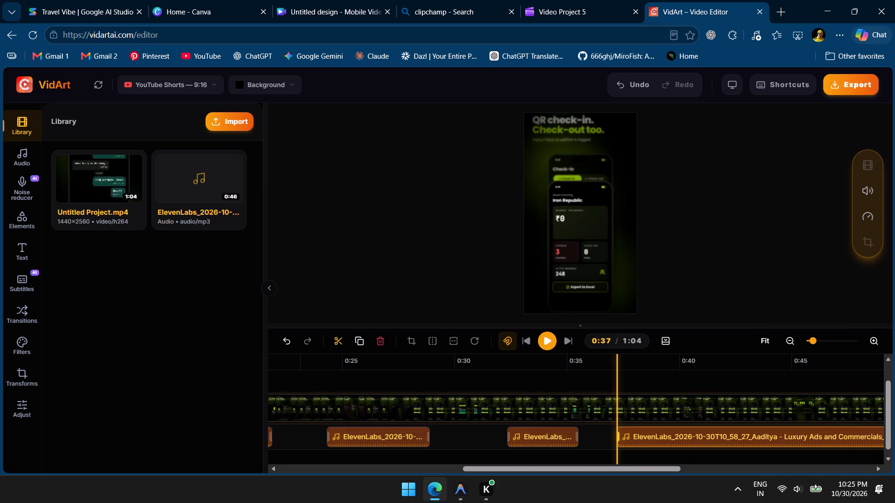
Play from the end of the QR check-in scene into the gym code scene, and replay the dashboard and ₹1,999 pricing scenes to check voiceover sync.
left_click(560, 376)
key("space")
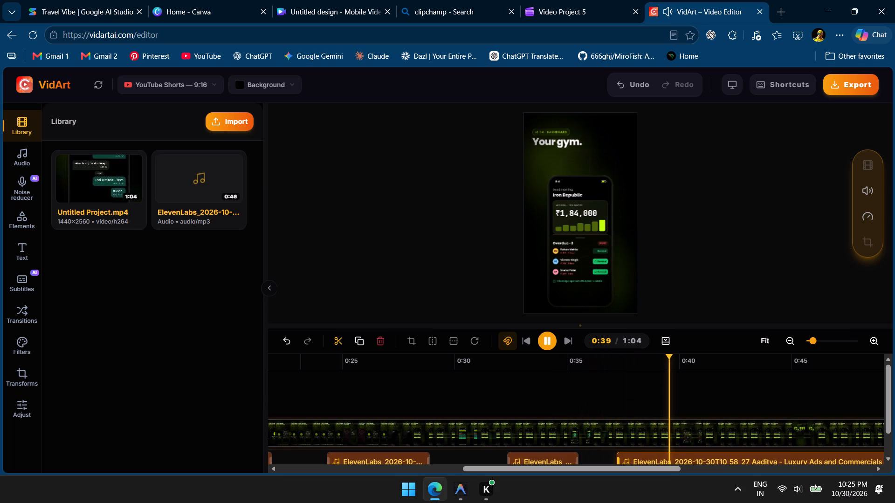
scroll(597, 392, "down", 1)
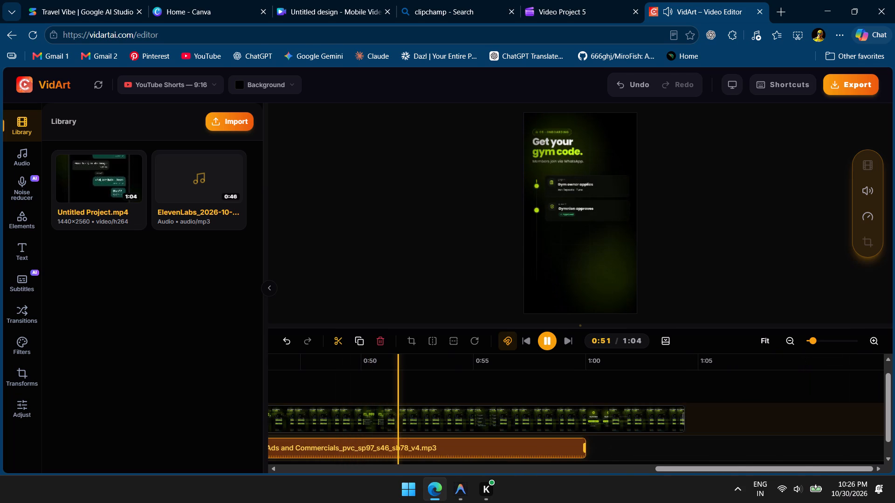
scroll(504, 449, "right", 3)
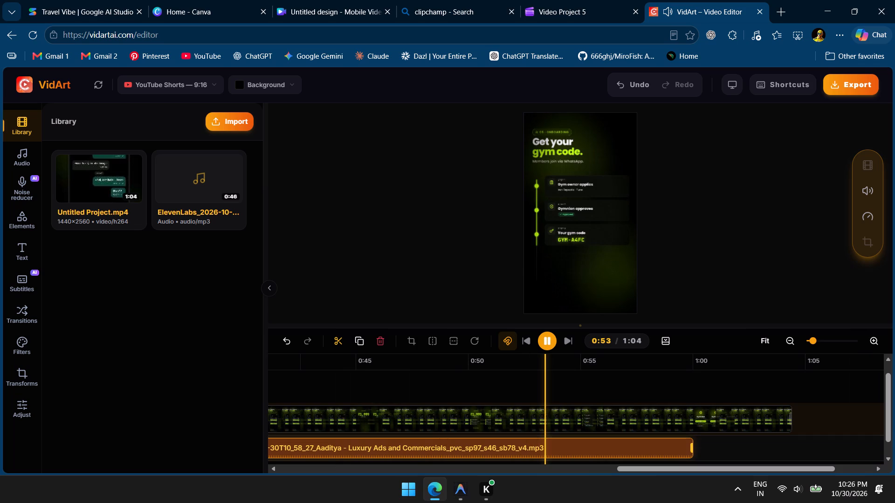
left_click(422, 386)
left_click(345, 389)
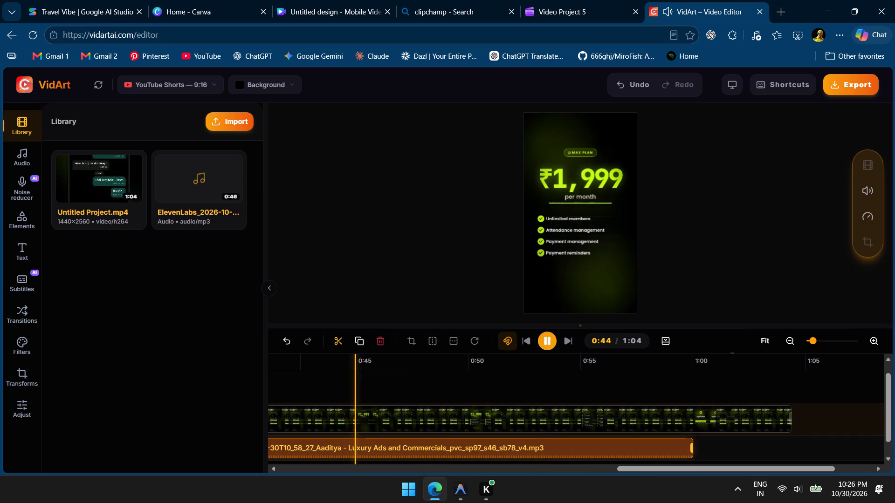
scroll(345, 389, "right", 1)
left_click(317, 387)
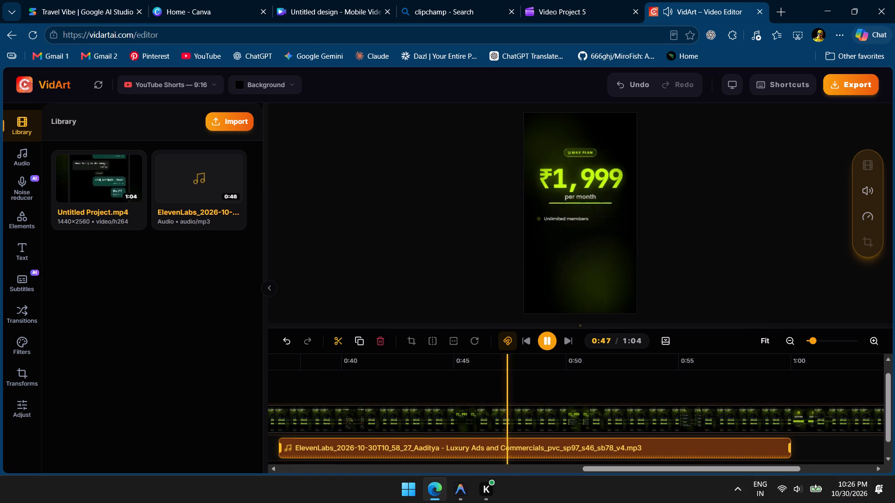
key("space")
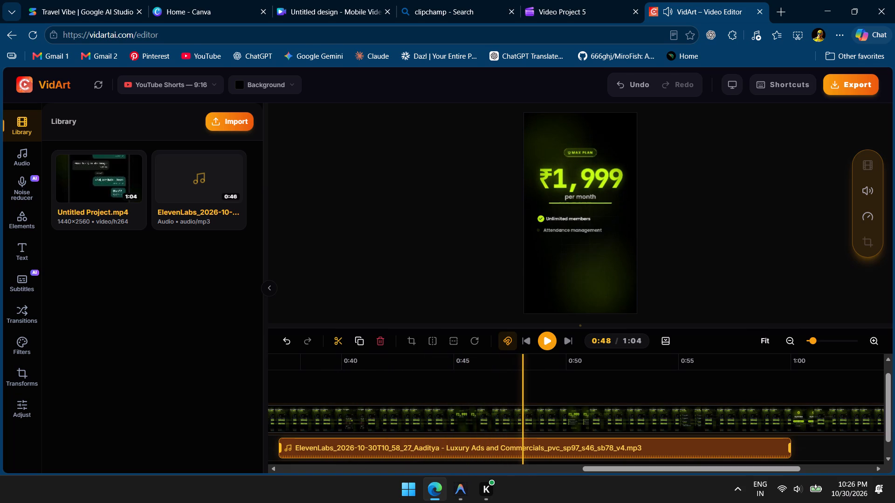
left_click(327, 391)
key("space")
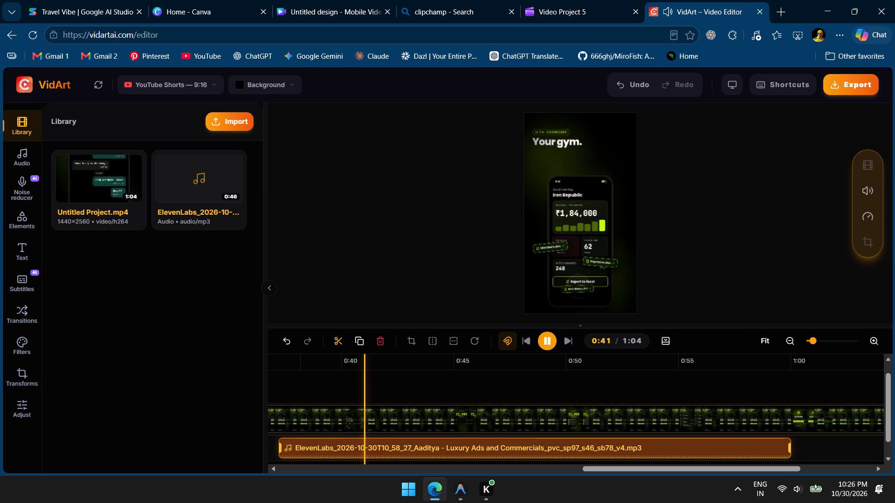
key("space")
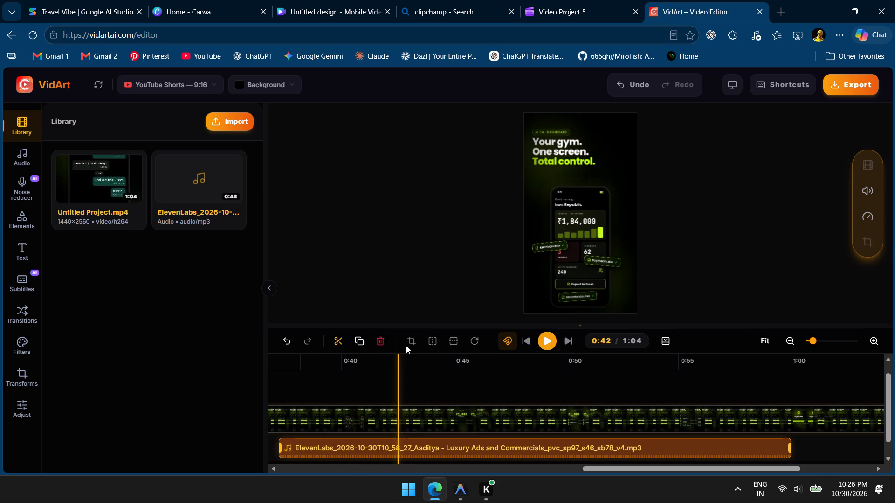
key("space")
key("space")
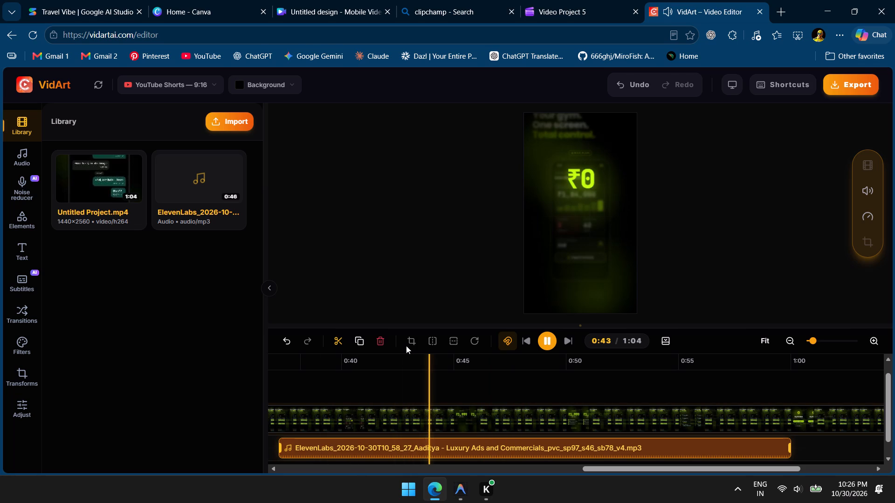
key("space")
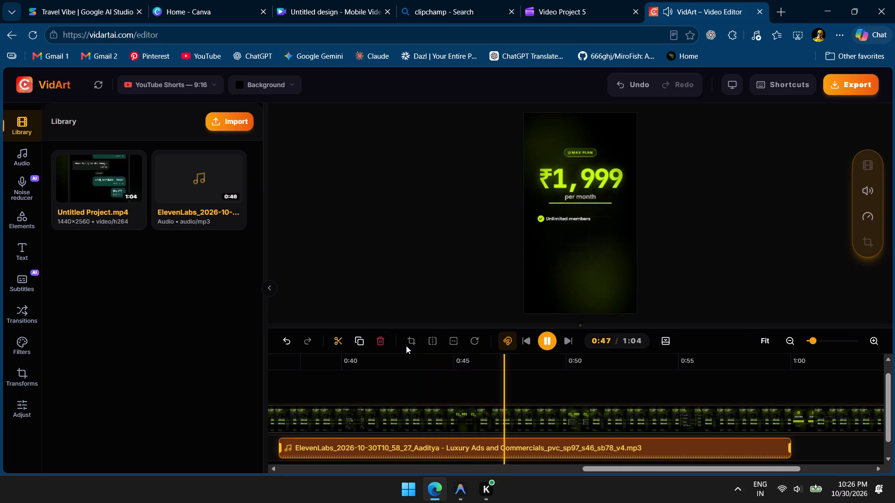
key("space")
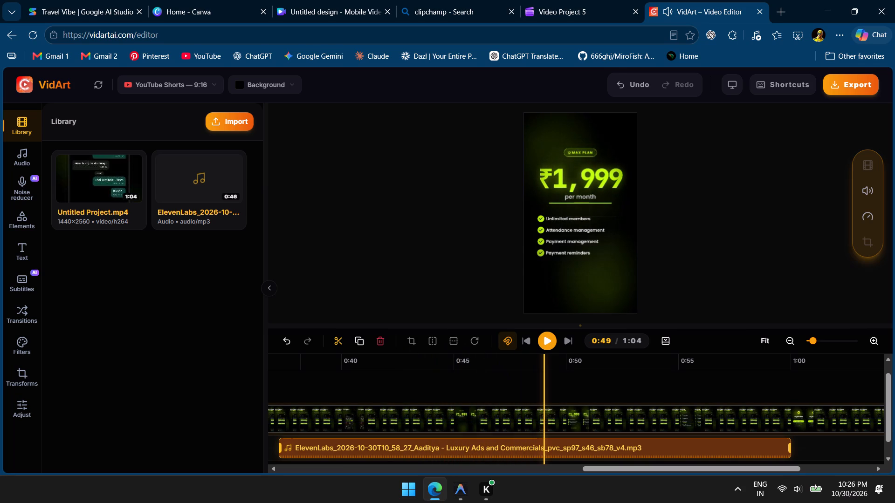
Replay the ₹1,999 pricing scene from about 0:46 and split the video clip at about 0:47.
left_click(492, 360)
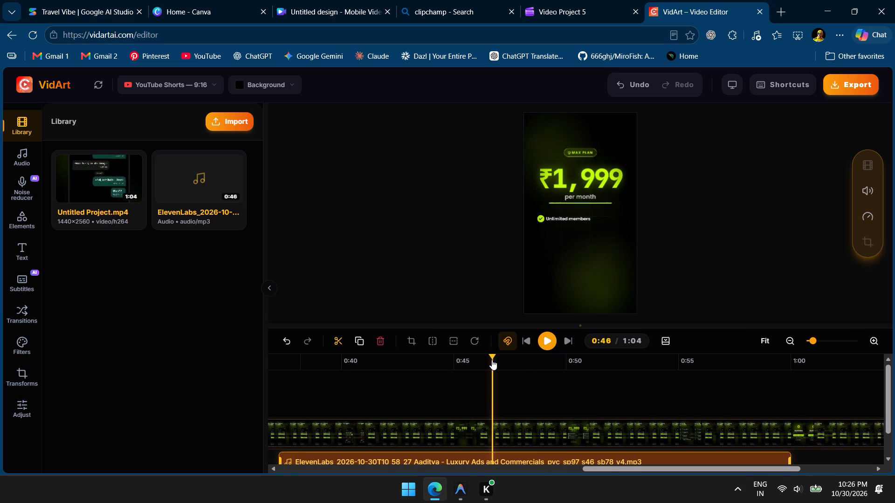
key("space")
key("space")
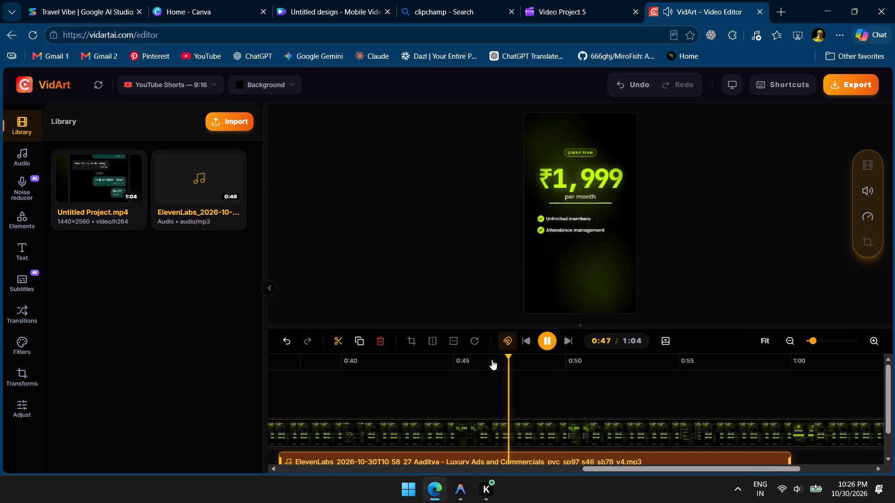
left_click(340, 341)
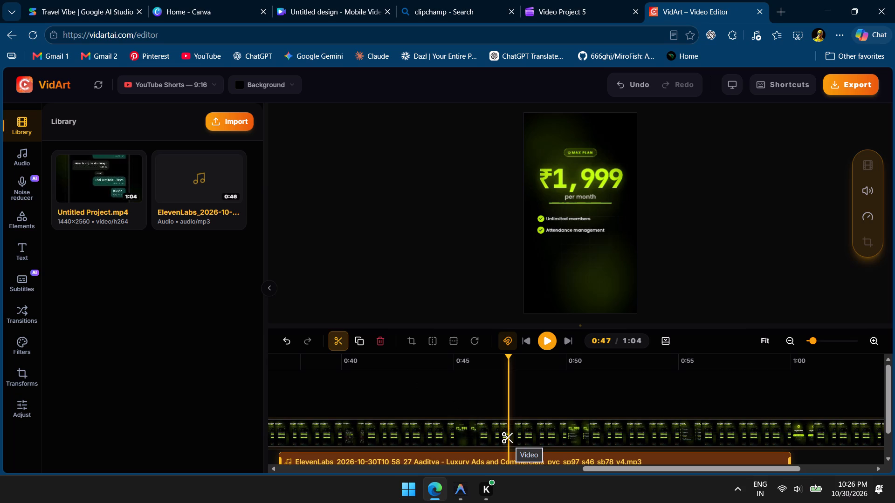
left_click(508, 438)
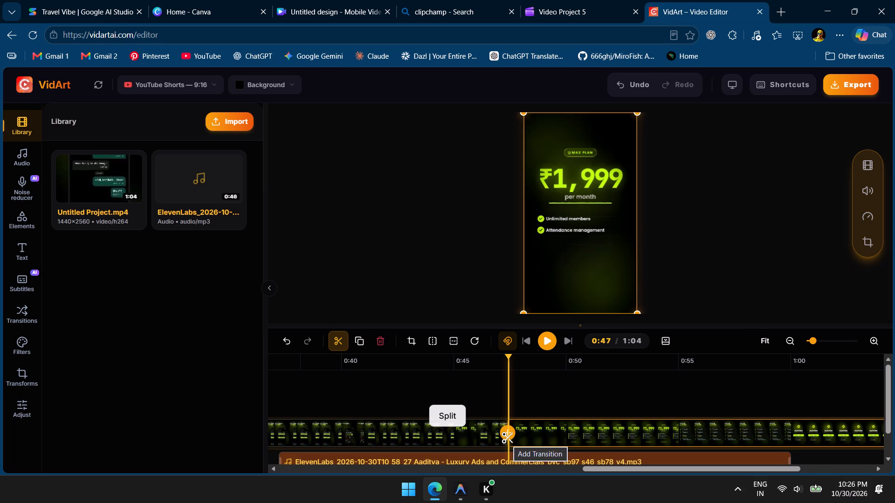
left_click(337, 337)
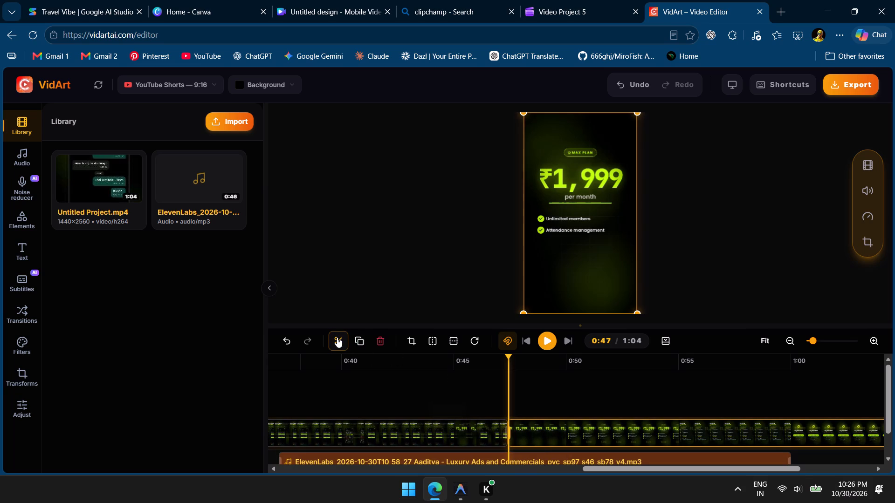
Play on through the pricing scene and split the video clip again at about 0:50, undoing the stray extra cut just after 0:47.
key("space")
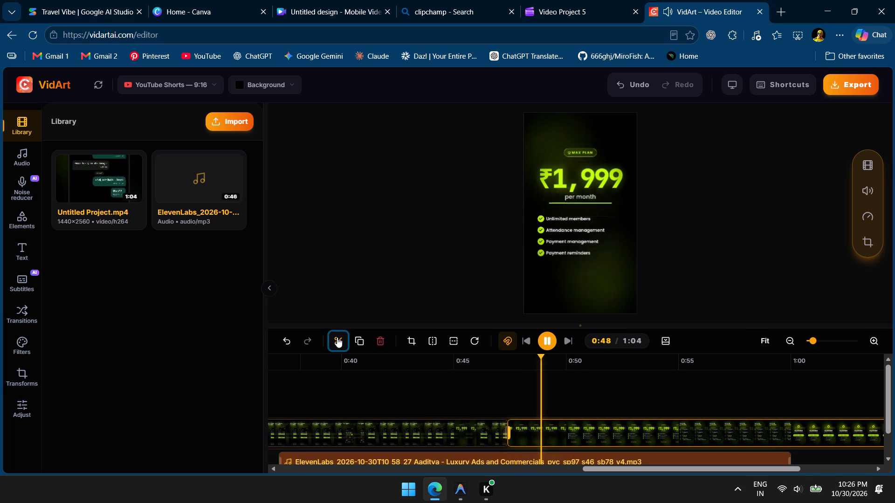
key("space")
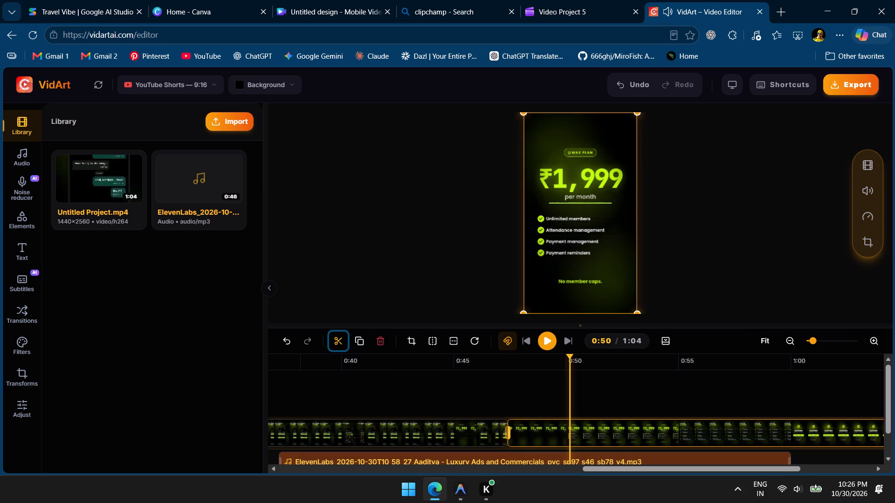
left_click(337, 332)
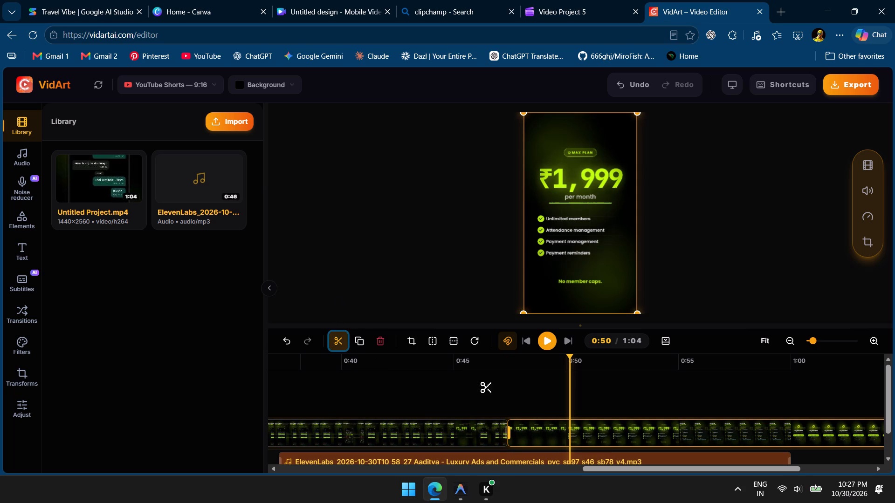
left_click(569, 429)
left_click(519, 437)
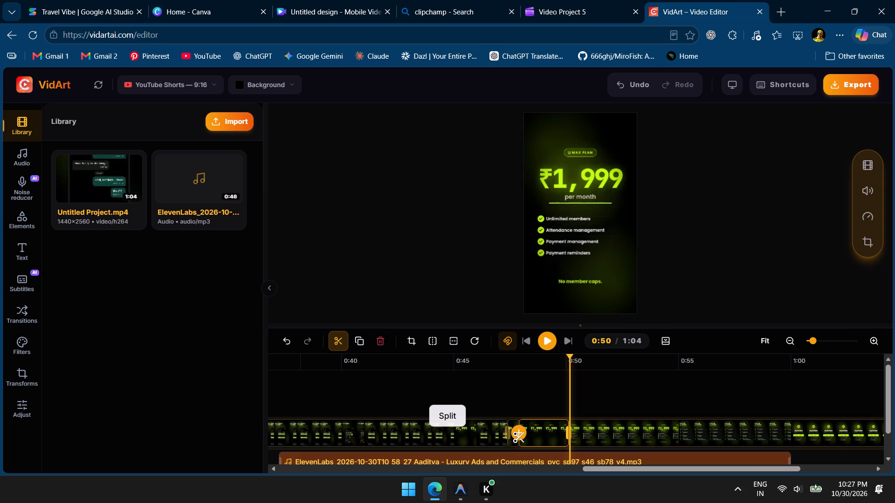
key("ctrl+z")
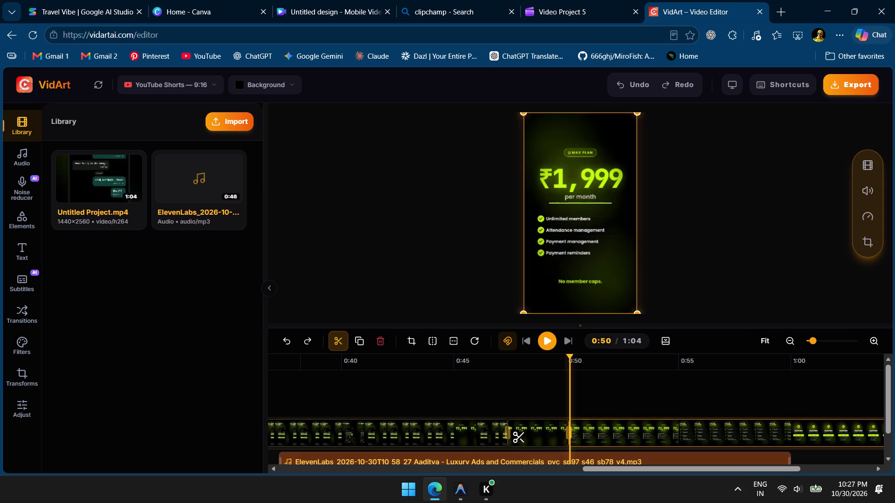
left_click(344, 341)
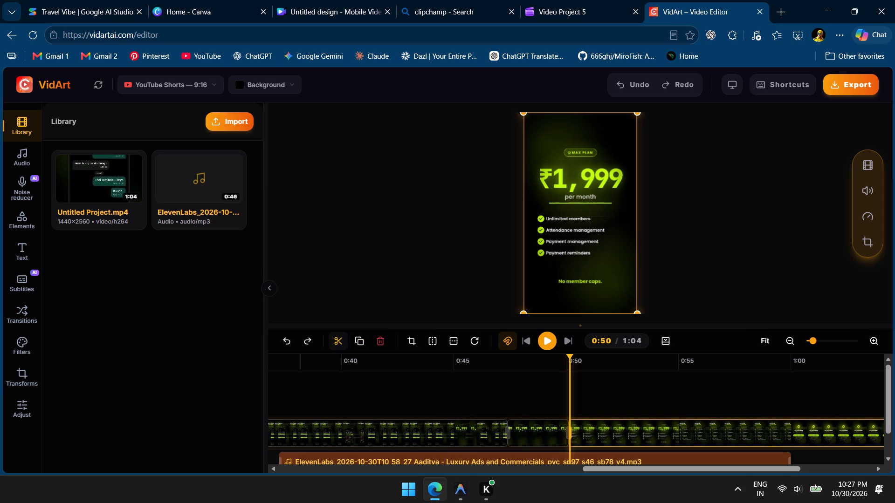
Slow the ₹1,999 pricing clip between the 0:47 and 0:50 cuts to 0.75x speed.
left_click(540, 432)
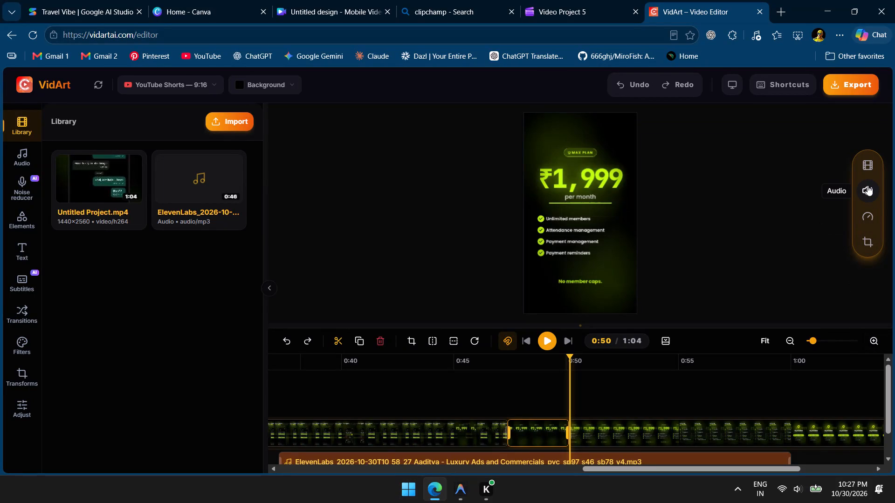
left_click(865, 221)
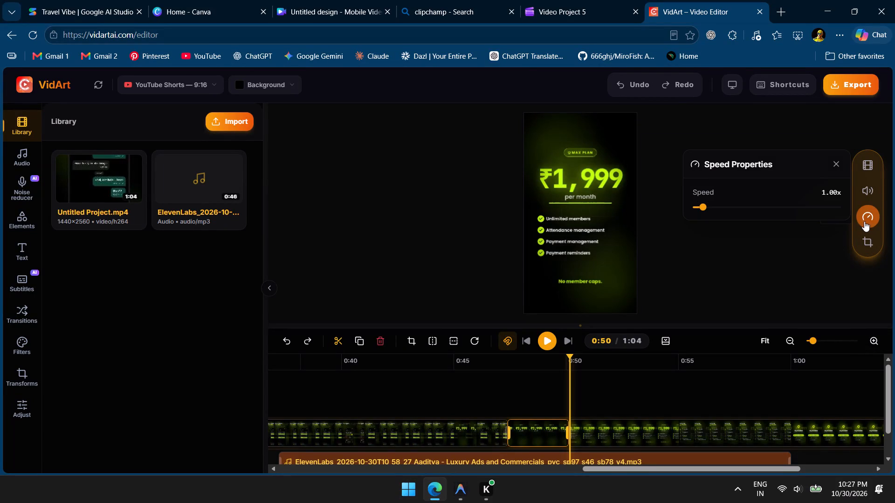
left_click(833, 190)
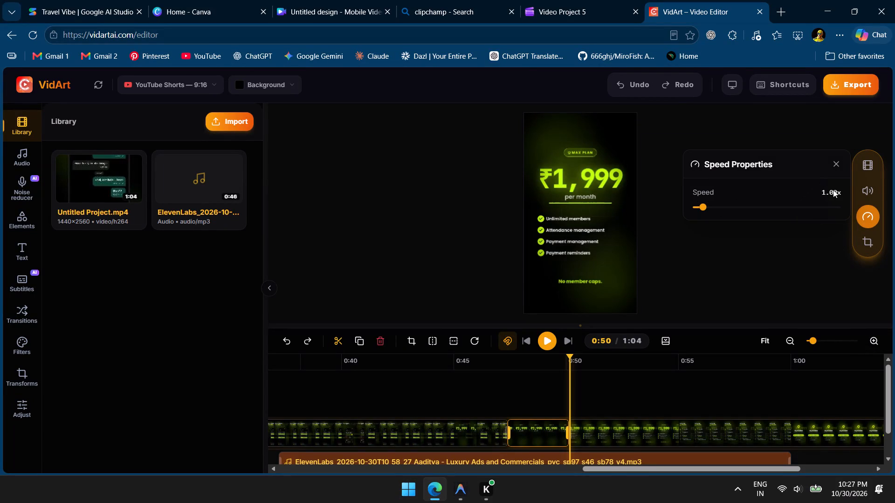
left_click(828, 190)
left_click_drag(707, 208, 700, 209)
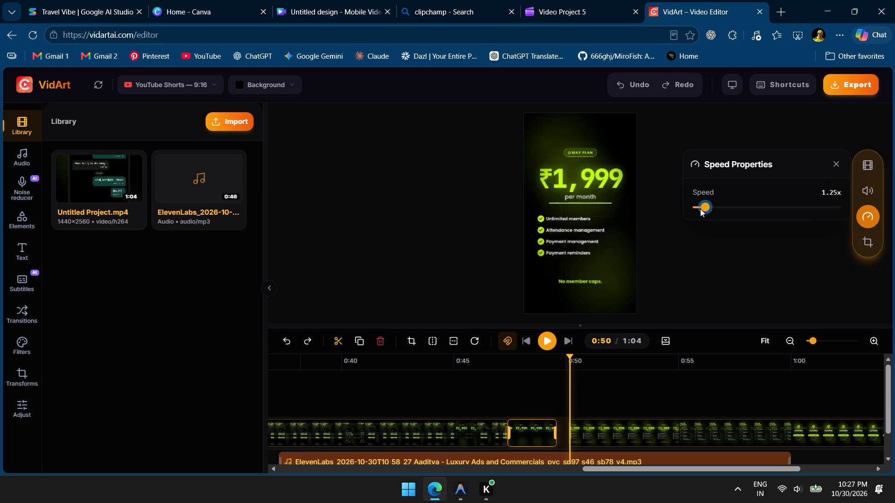
left_click_drag(700, 209, 698, 209)
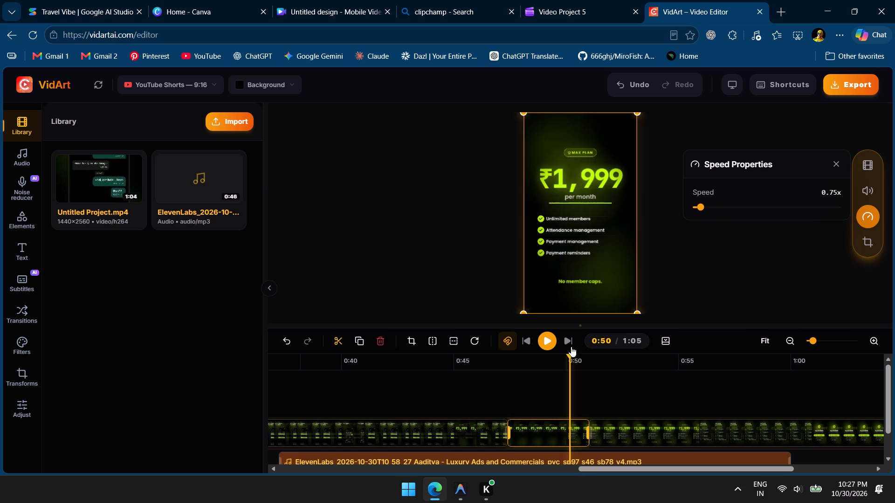
Replay the ₹1,999 pricing scene several times from about 0:45 to check the slowed clip against the voiceover.
left_click(492, 388)
key("space")
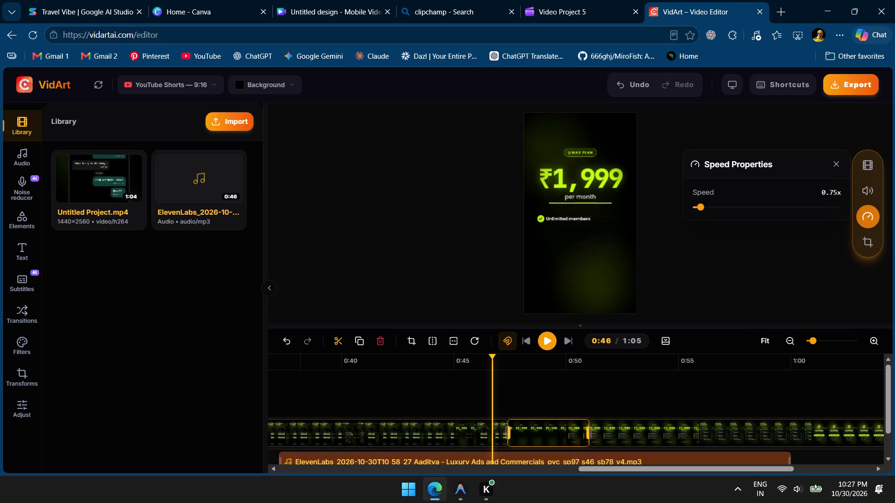
key("space")
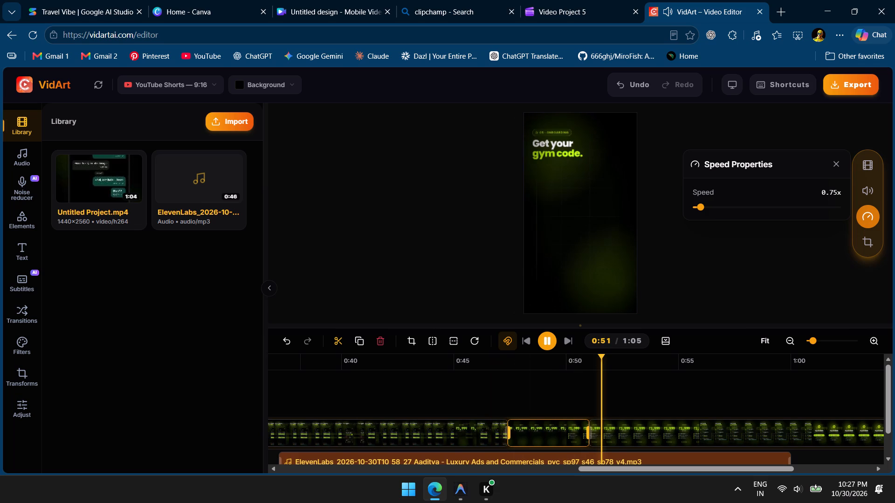
left_click(492, 388)
key("space")
scroll(492, 388, "down", 1)
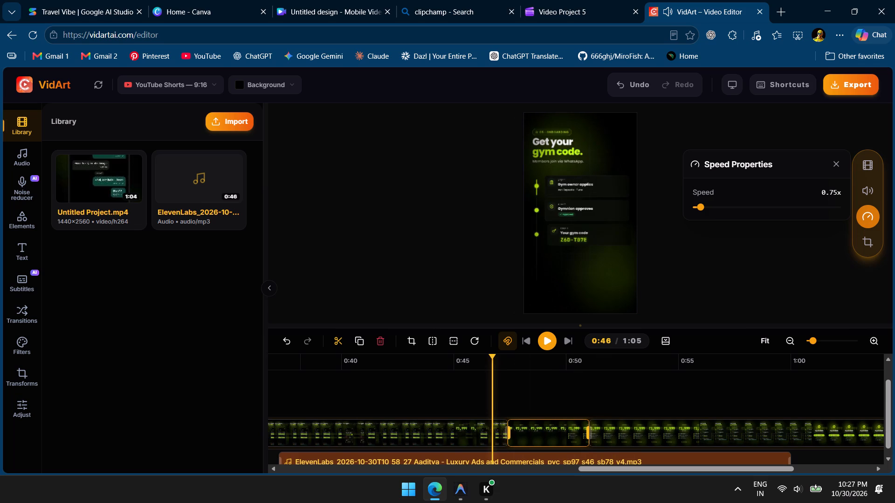
key("space")
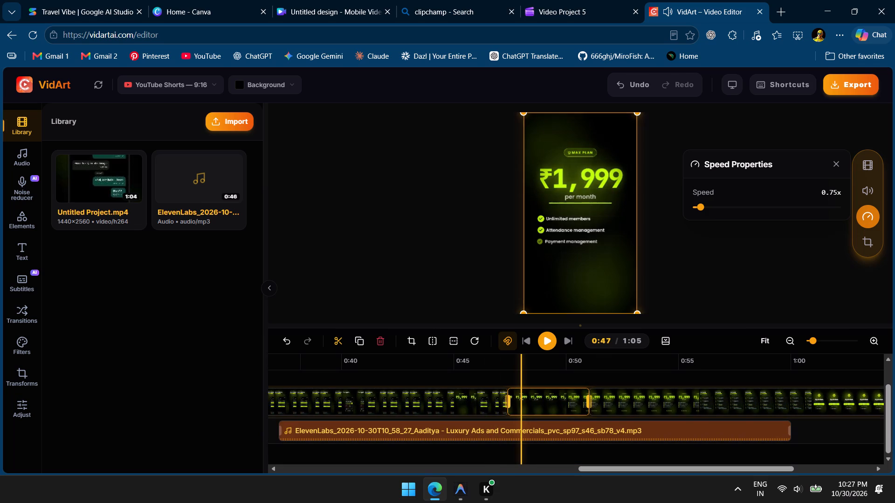
left_click(461, 373)
key("space")
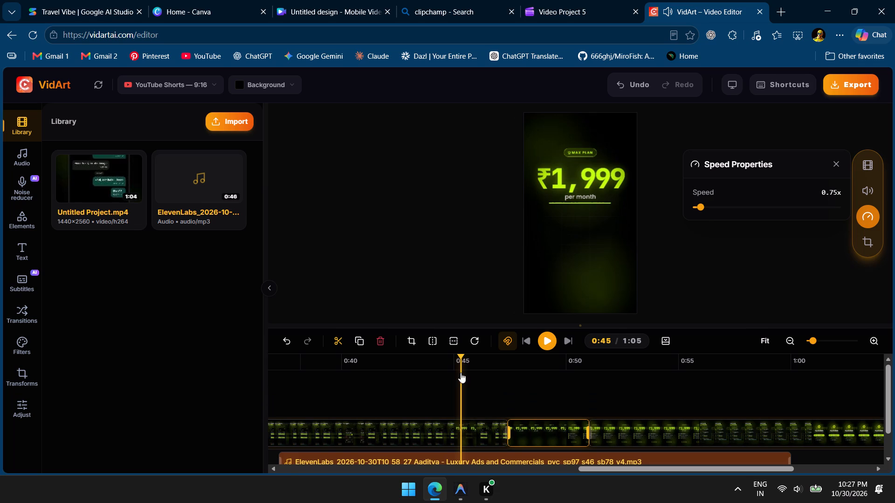
left_click(549, 334)
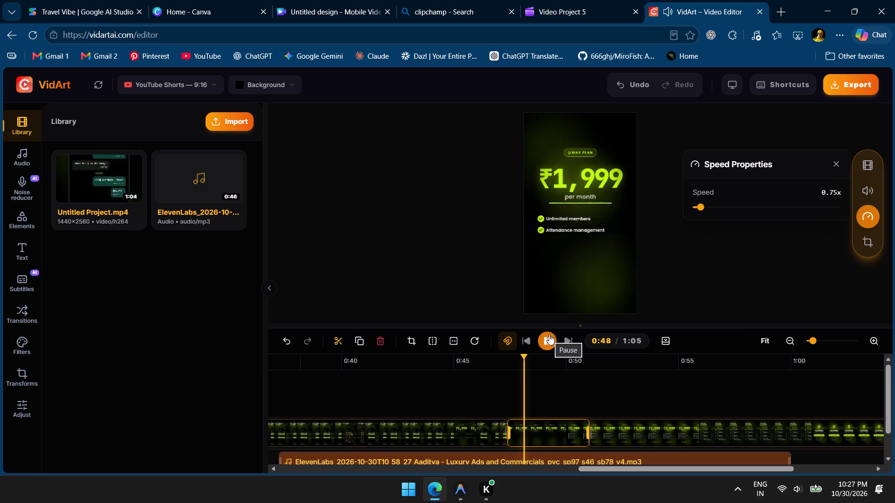
key("space")
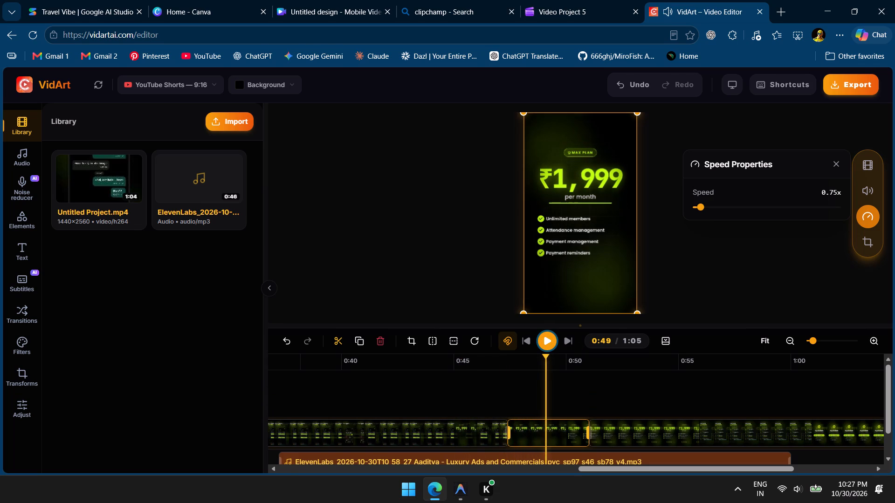
scroll(540, 372, "down", 1)
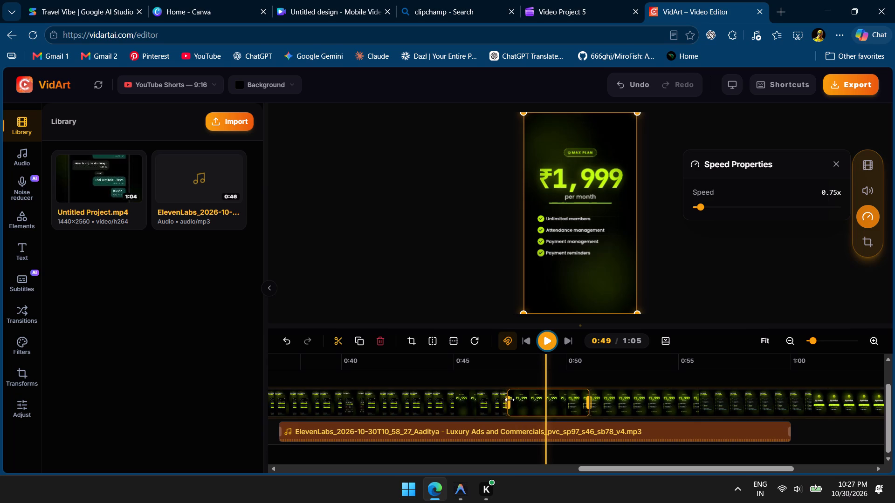
left_click(471, 358)
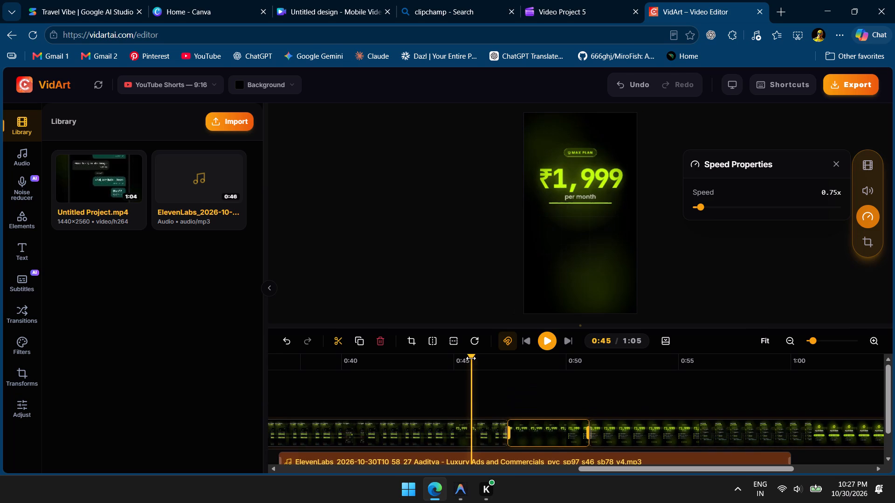
key("space")
key("space")
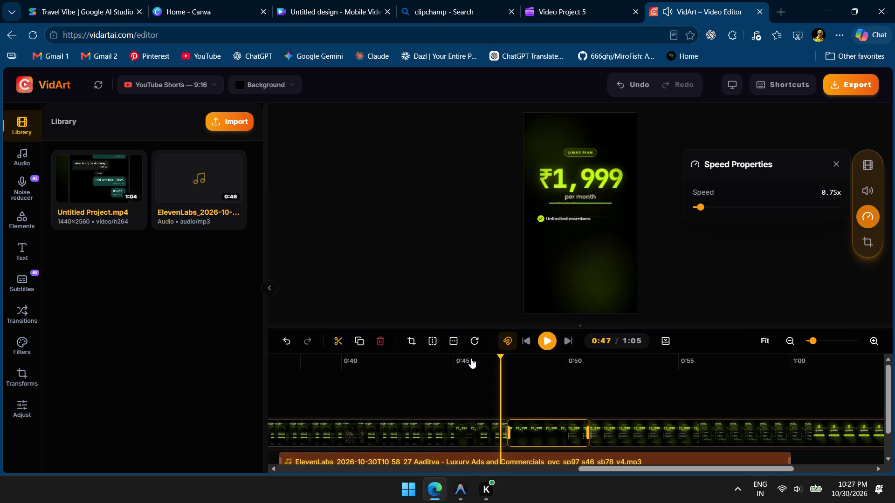
scroll(528, 385, "down", 1)
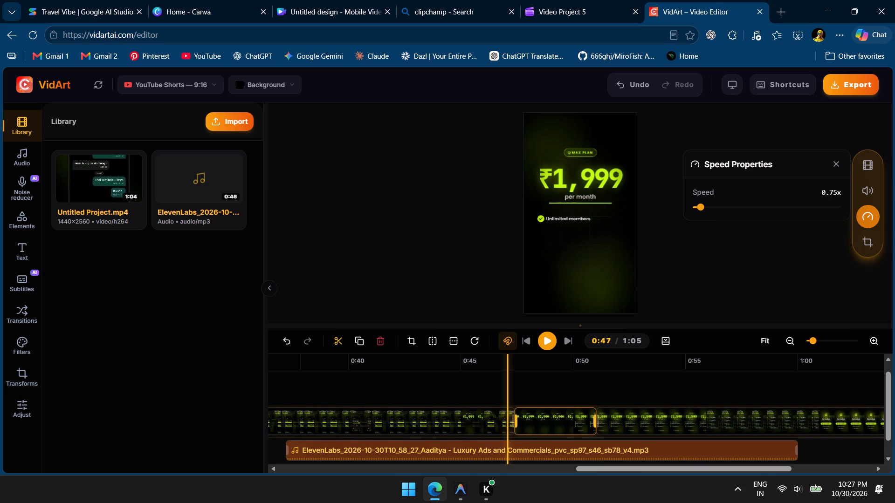
Play the pricing scene from about 0:44 and split the video clip at about 0:46, before the feature list starts.
left_click(443, 363)
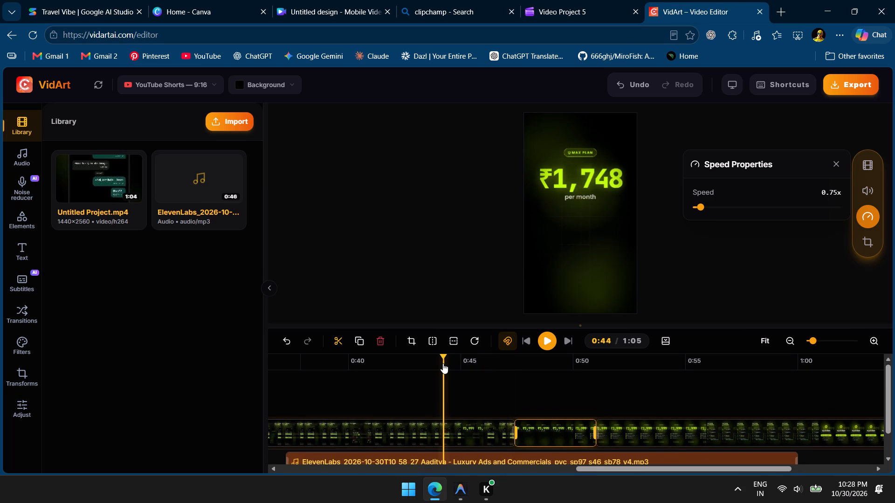
key("space")
key("space")
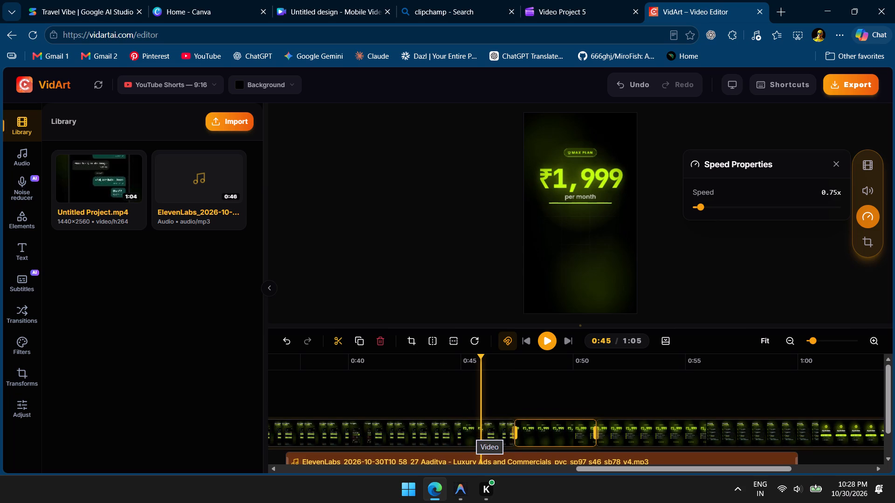
key("space")
key("space")
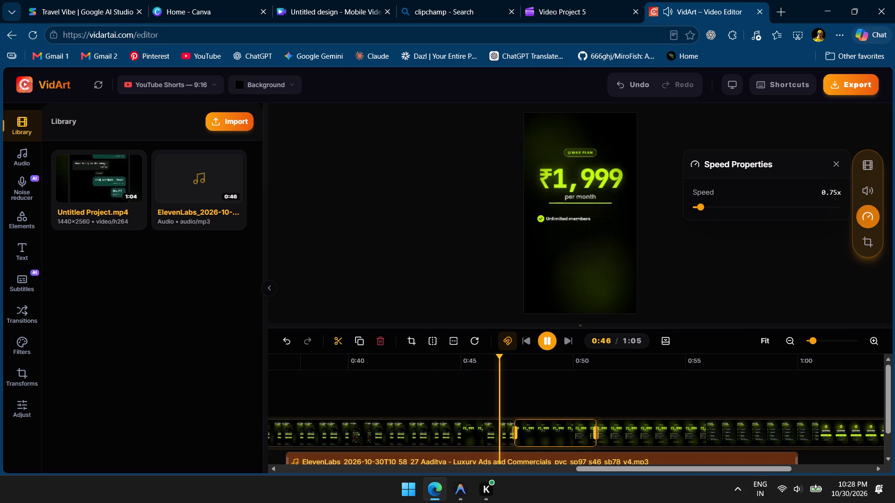
left_click_drag(498, 353, 489, 355)
left_click(483, 357)
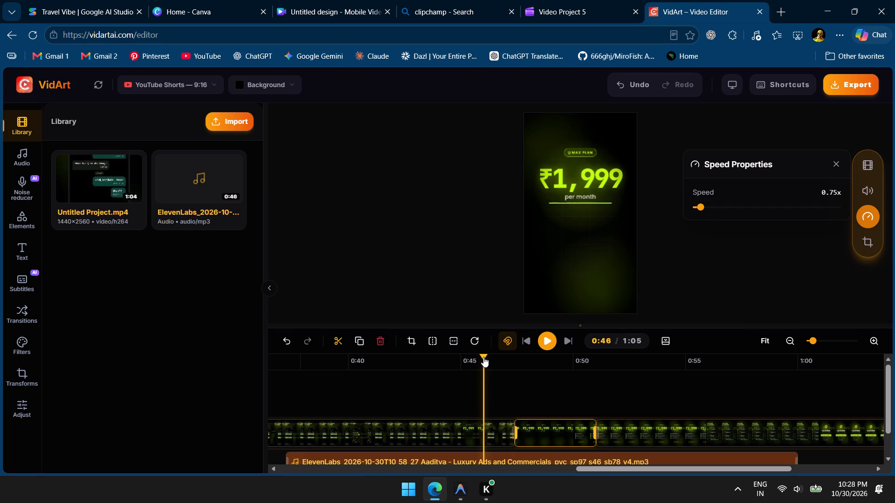
left_click(342, 342)
left_click(482, 439)
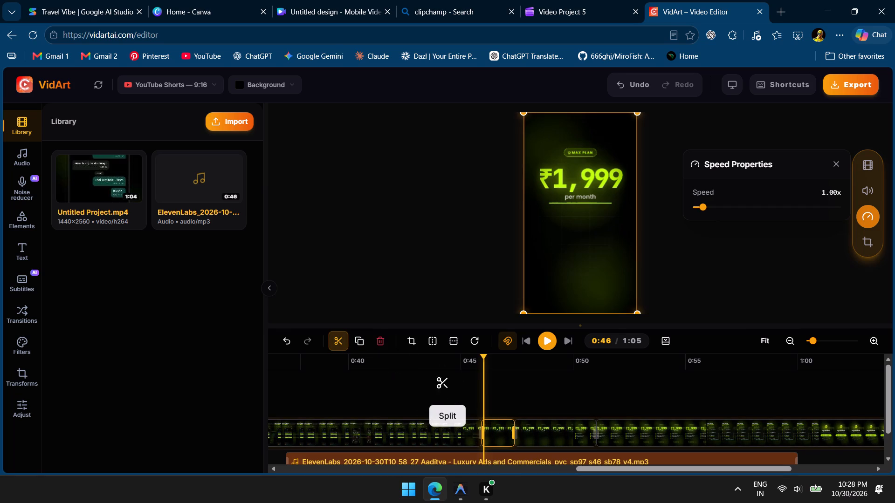
left_click(343, 348)
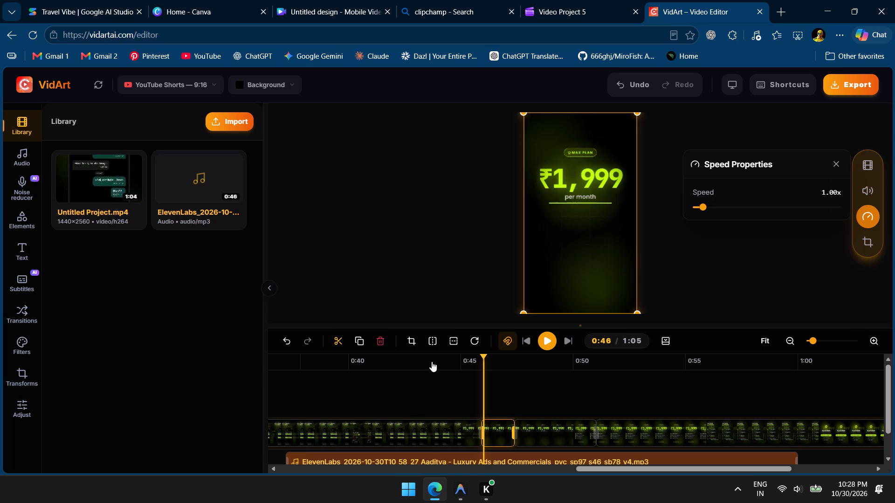
Play from the end of the dashboard scene and split the video clip at about 0:44, while the price counts up.
left_click(432, 361)
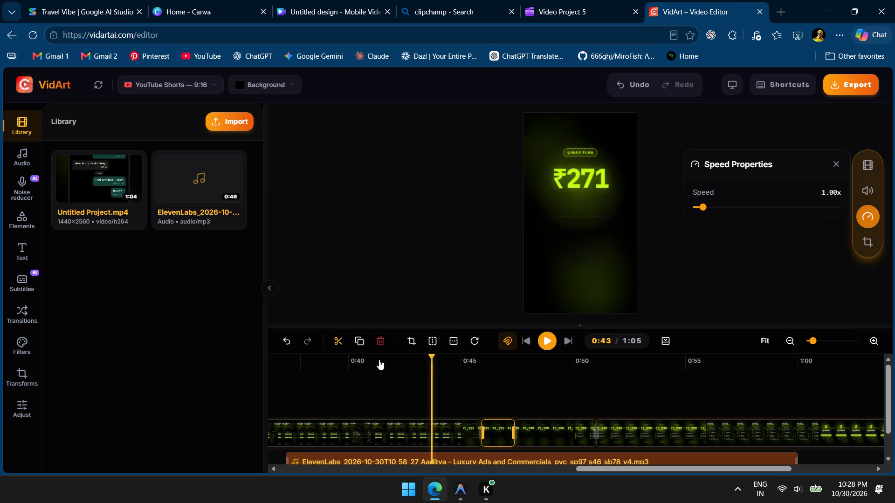
left_click(379, 360)
key("space")
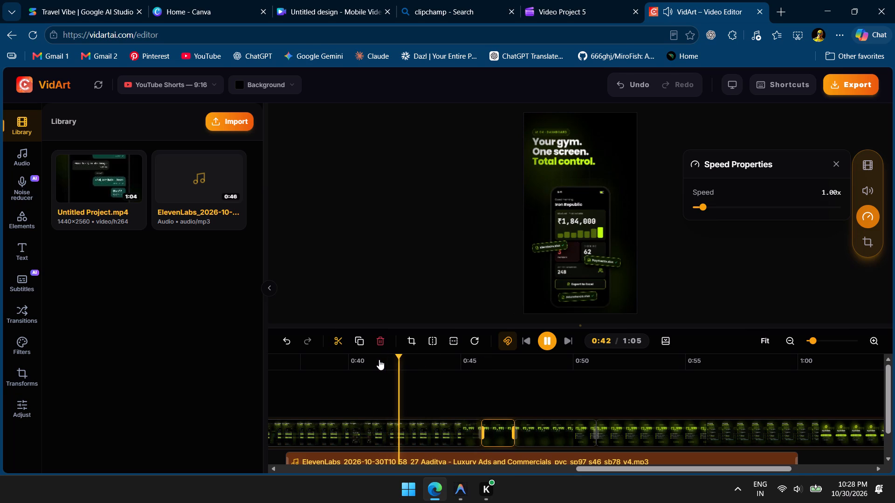
key("space")
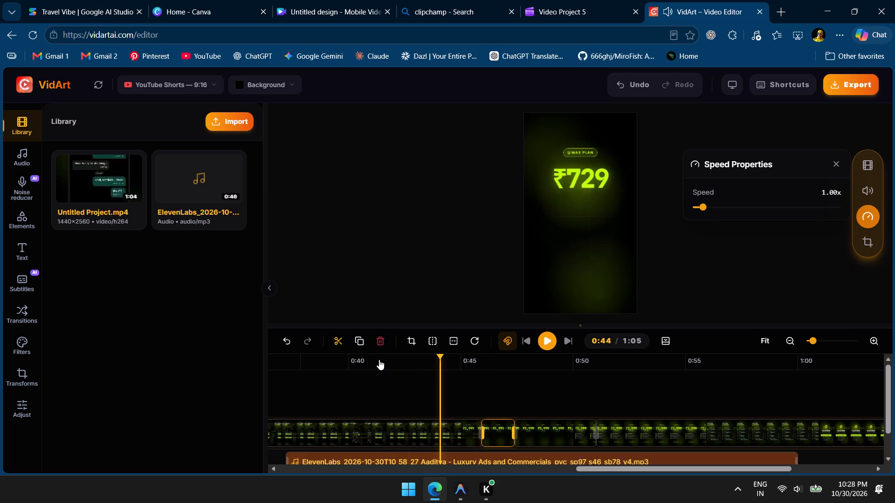
left_click(340, 340)
left_click(441, 434)
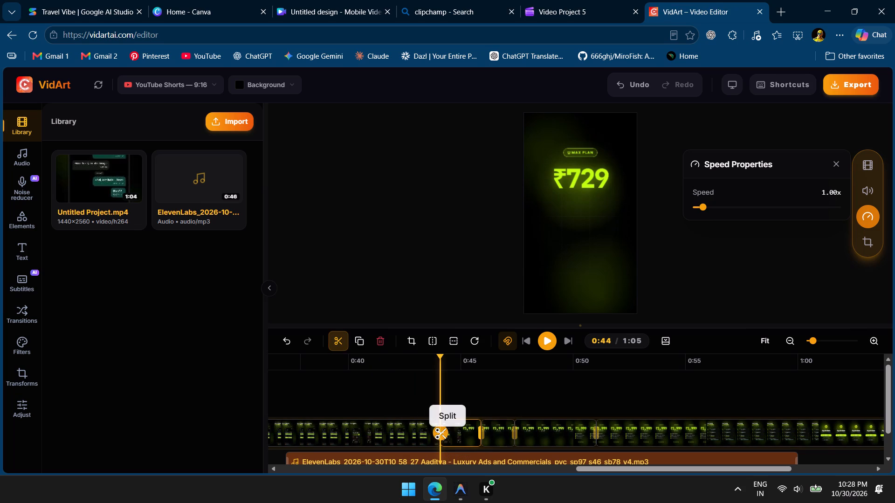
left_click(342, 339)
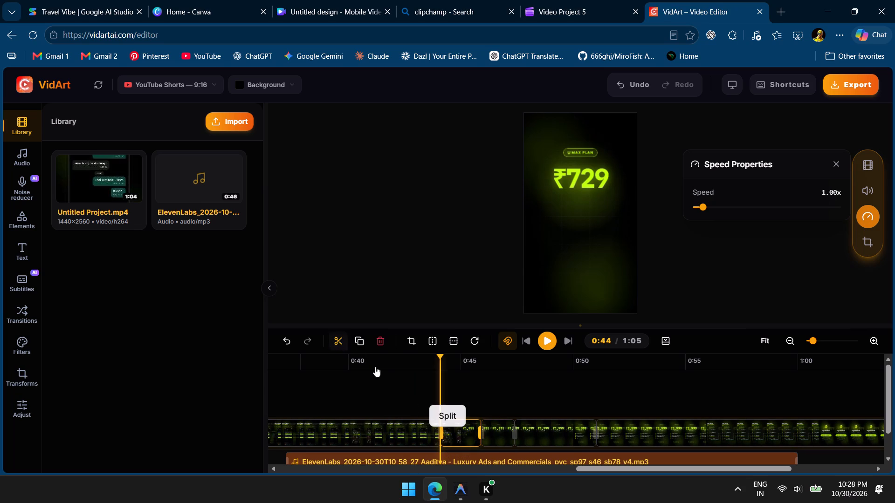
Slow the pricing clip between the 0:44 and 0:46 cuts to 0.75x speed.
left_click(701, 209)
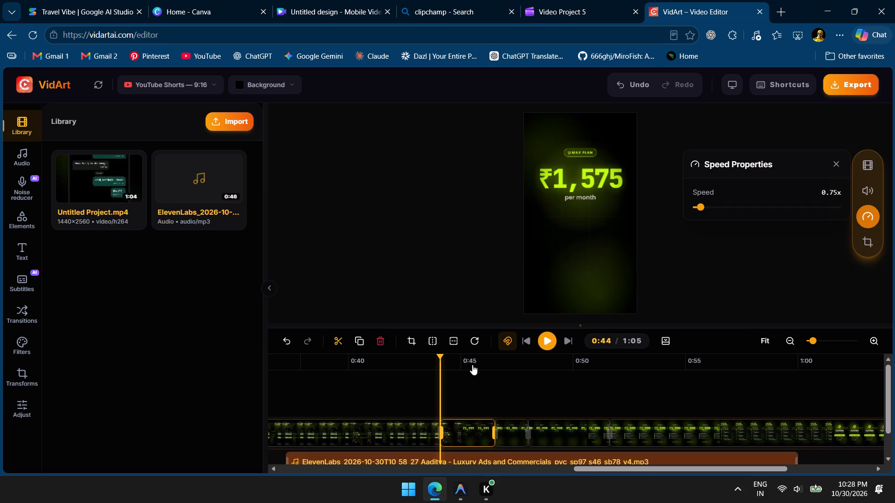
Play from about 0:43 to the Gymnion end screen and replay the gym code scene around 0:56 to check voiceover sync.
left_click(424, 358)
key("space")
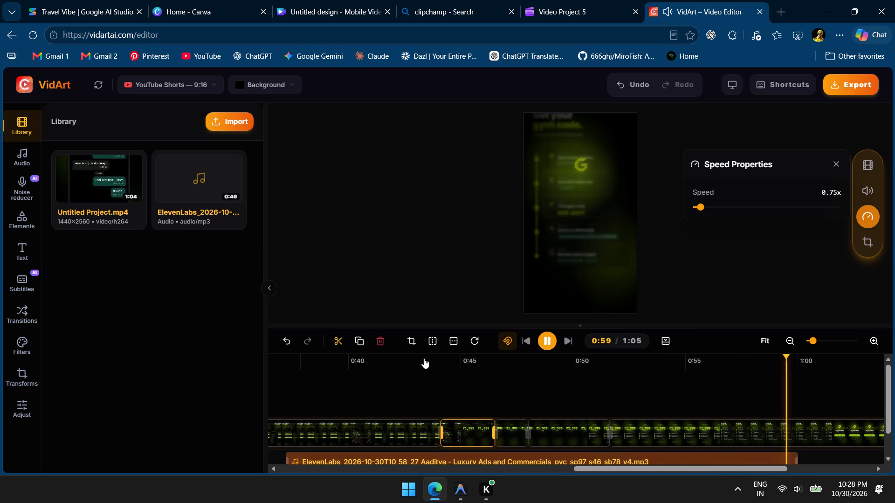
key("space")
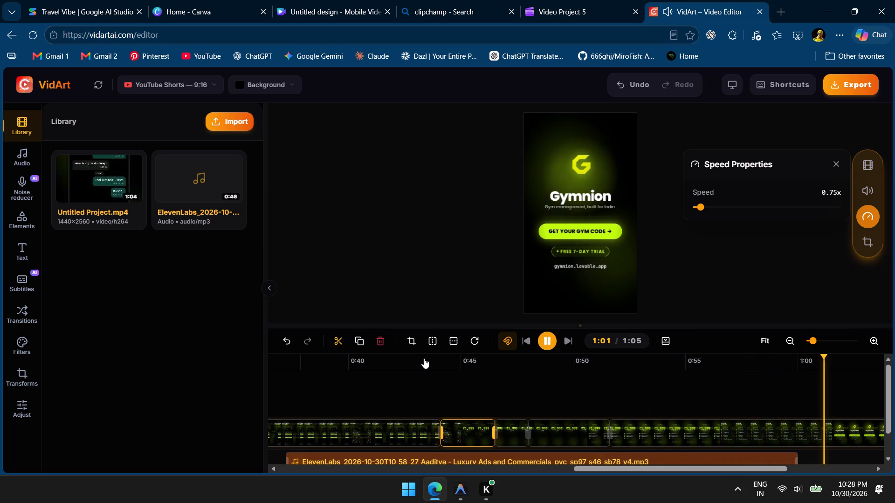
scroll(606, 418, "down", 1)
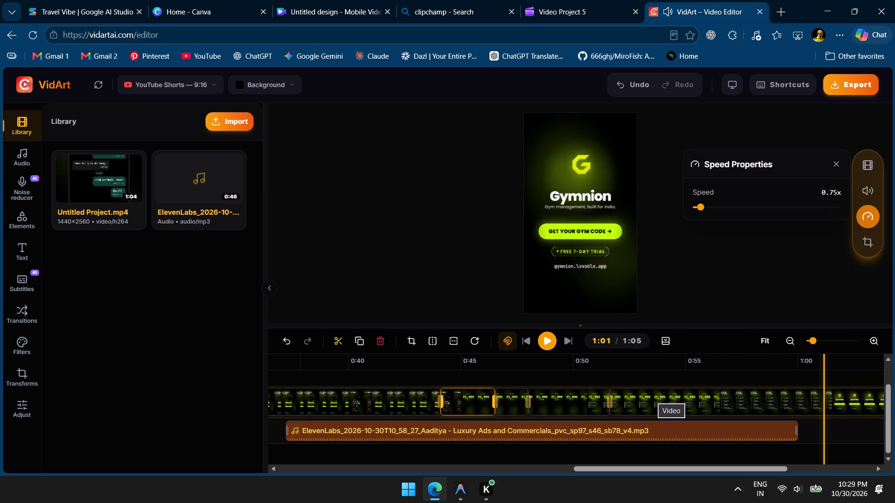
left_click(623, 372)
key("space")
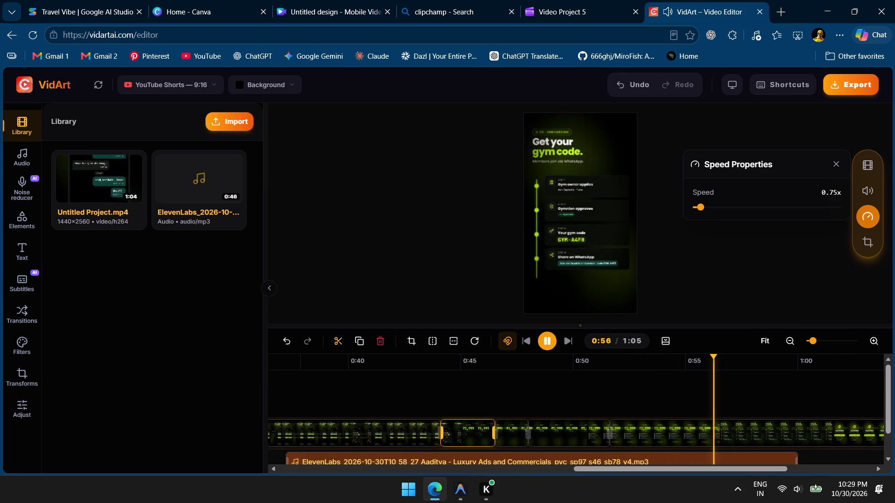
key("space")
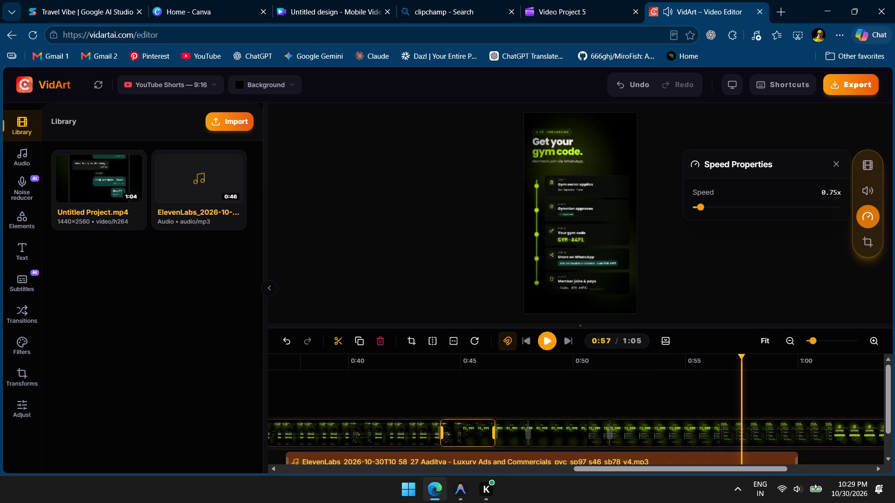
left_click_drag(741, 353, 704, 353)
key("space")
key("space")
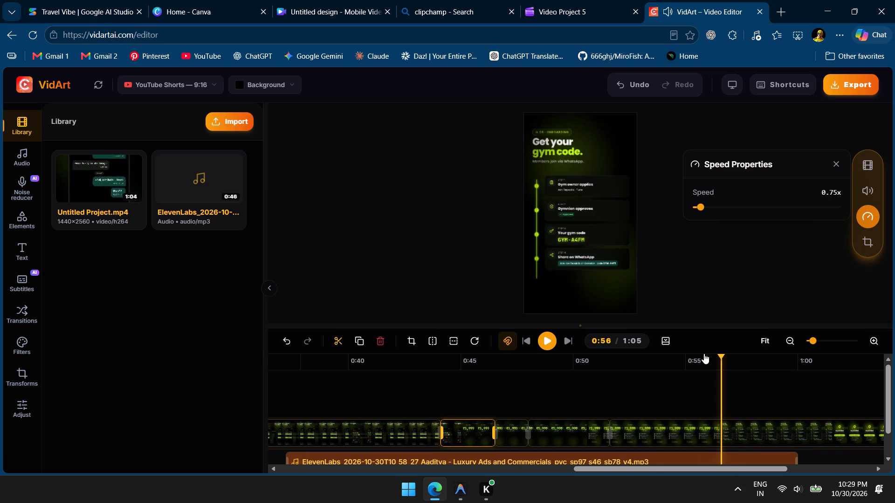
Replay the gym code scene around 0:55 to 0:57 and split the voiceover at about 0:56.
key("space")
key("space")
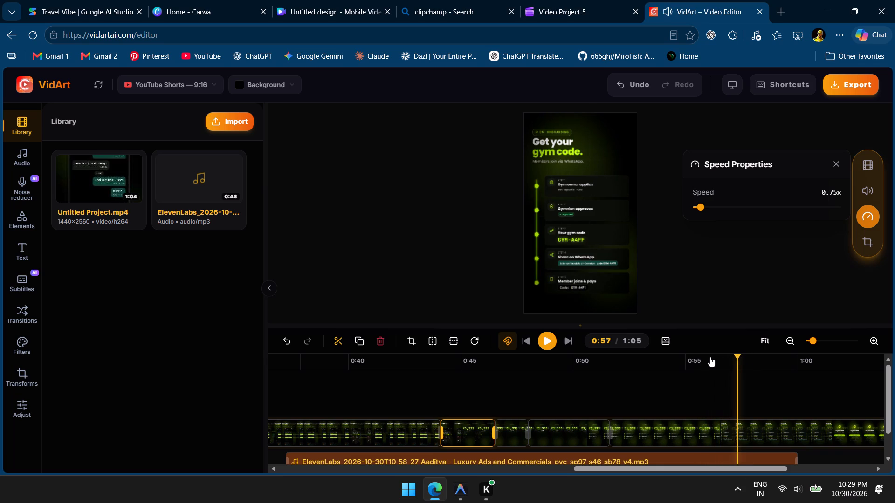
left_click(693, 360)
key("space")
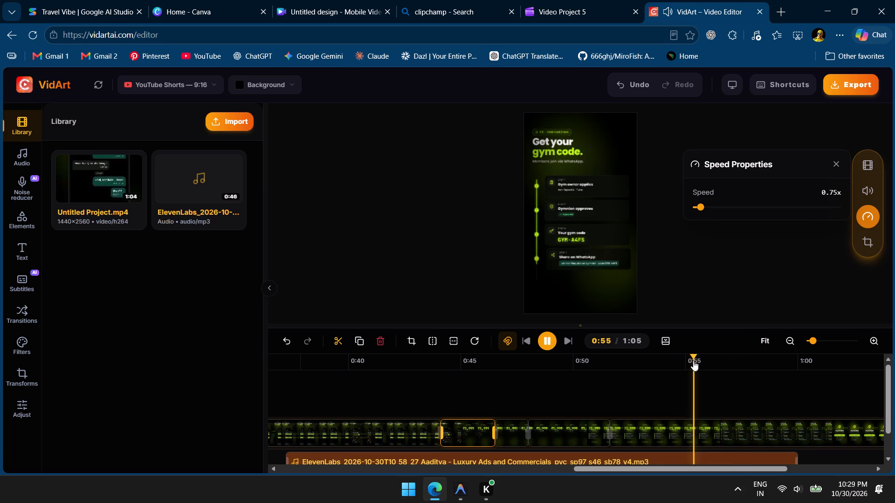
key("space")
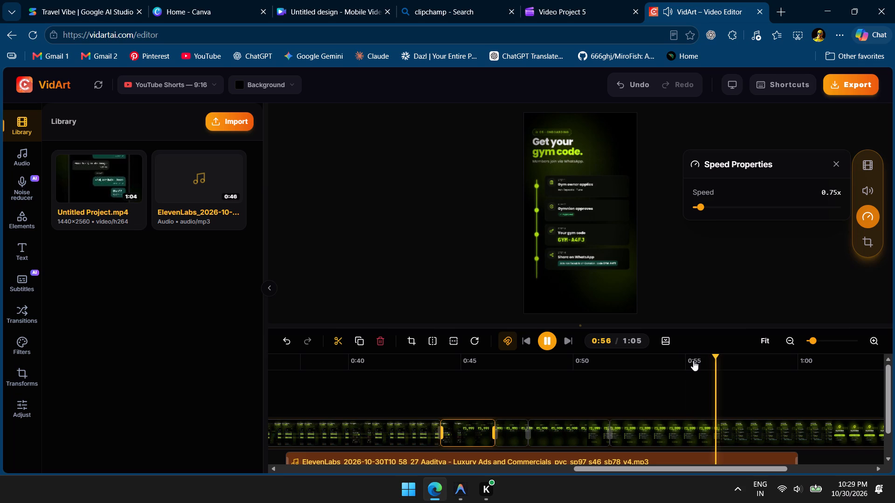
left_click(342, 338)
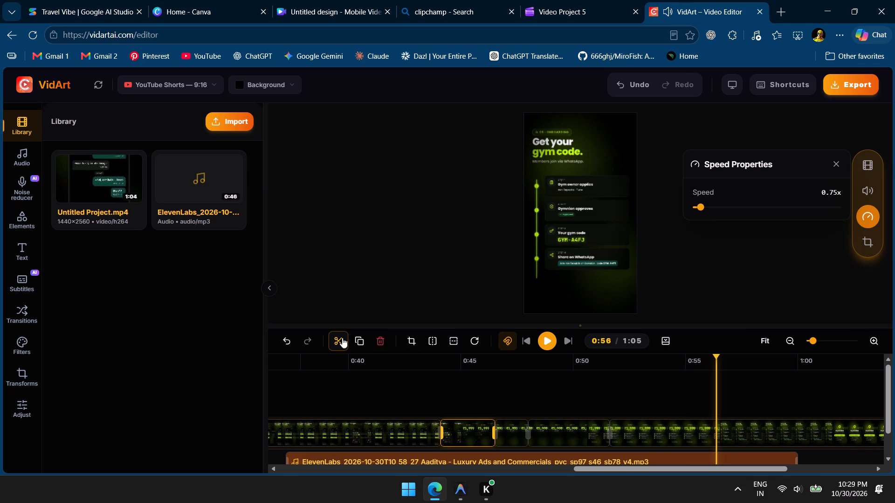
left_click(715, 458)
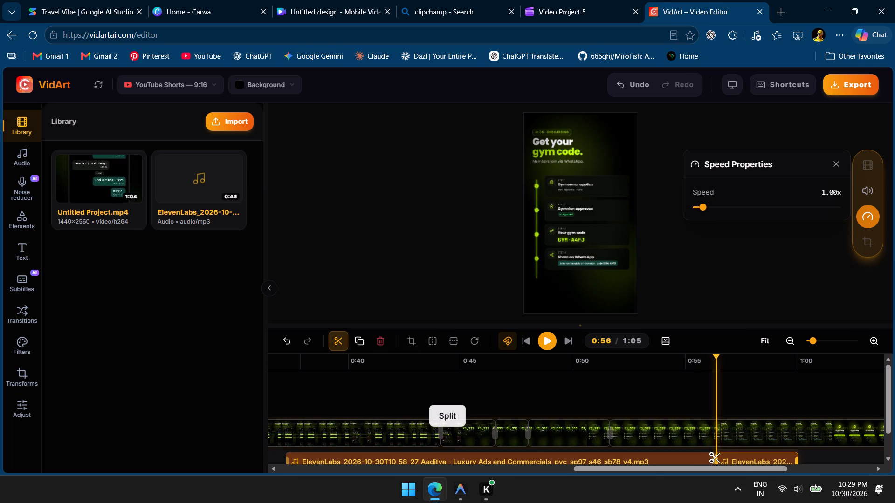
left_click(339, 343)
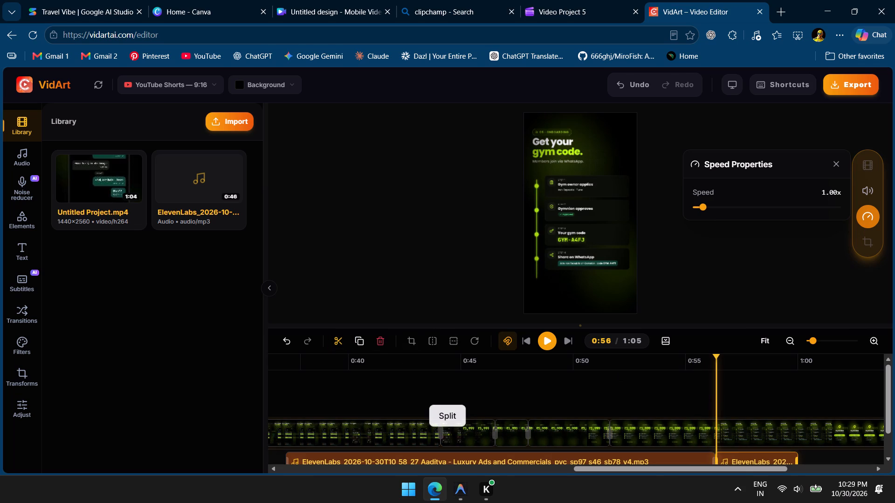
Move the last voiceover segment about one second later so it starts at about 0:57.
scroll(584, 384, "down", 1)
left_click_drag(756, 432, 792, 431)
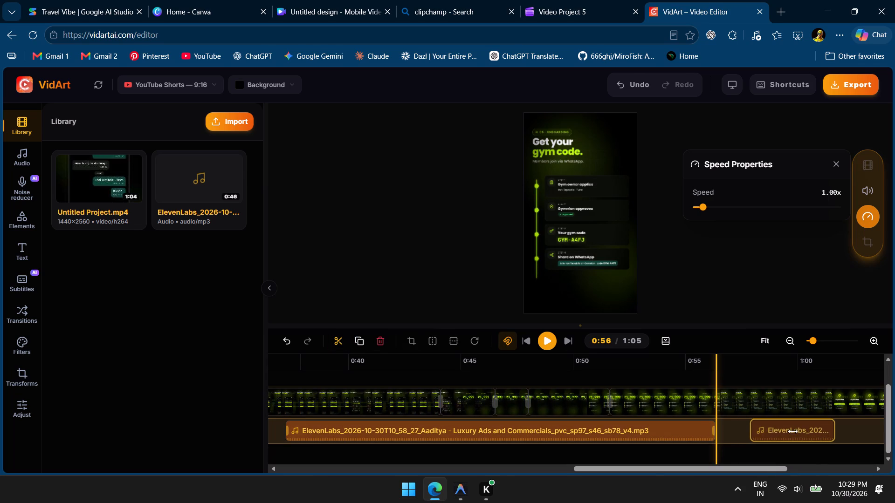
left_click_drag(792, 431, 780, 432)
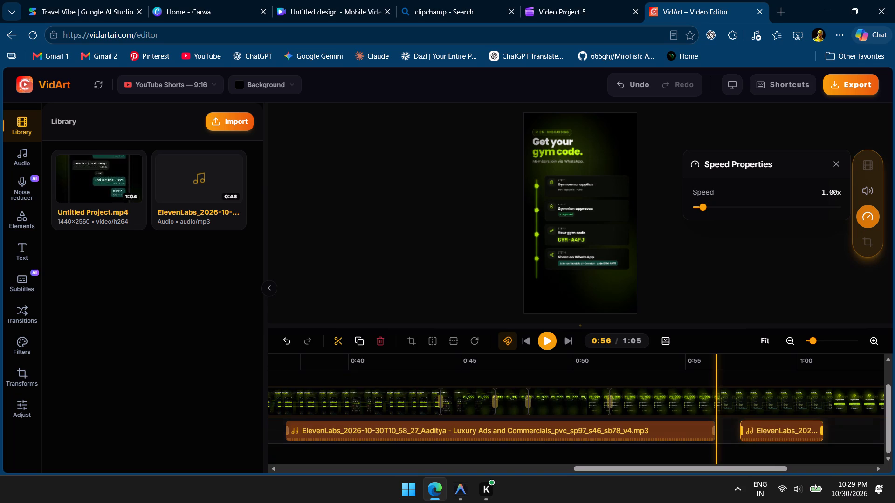
Replay the gym code scene up to about 1:00 and move the last voiceover segment about two seconds later, starting at about 0:59.
left_click(695, 378)
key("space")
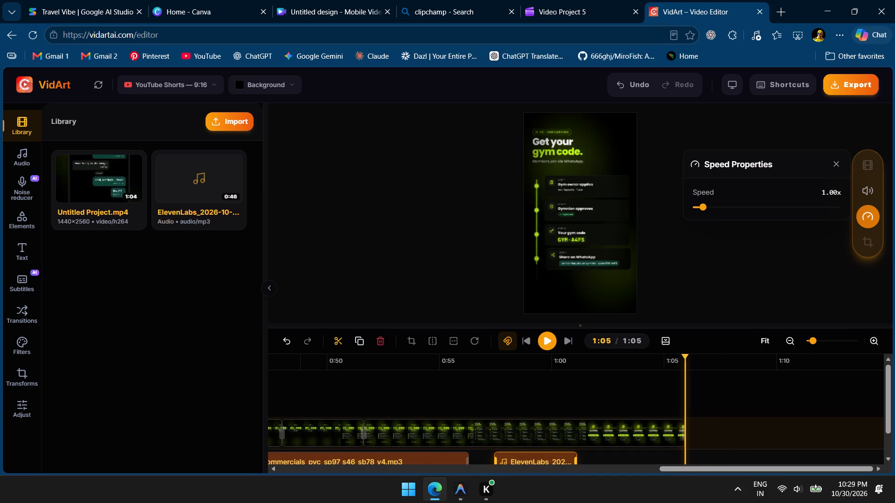
scroll(695, 378, "down", 1)
left_click(472, 371)
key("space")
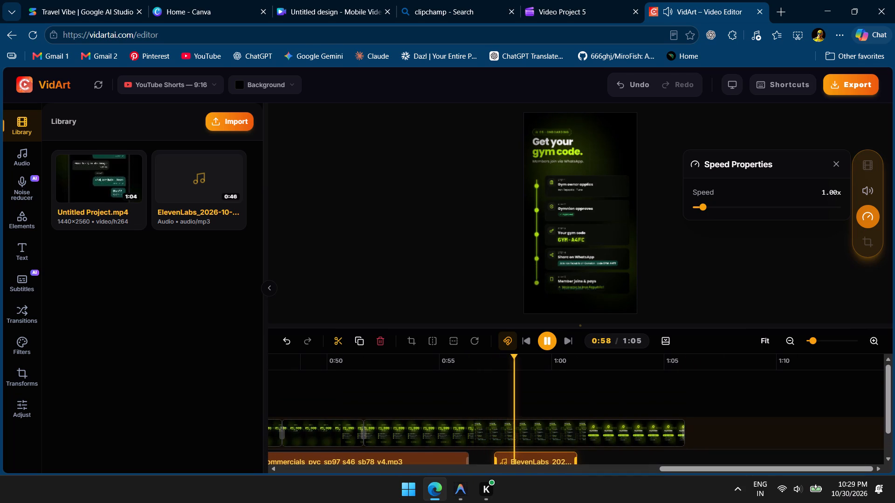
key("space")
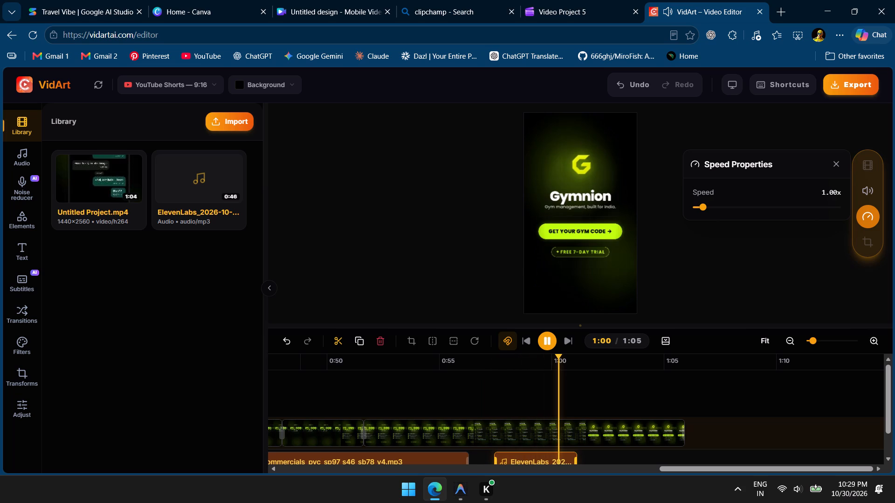
left_click_drag(519, 458, 525, 458)
left_click_drag(525, 458, 565, 424)
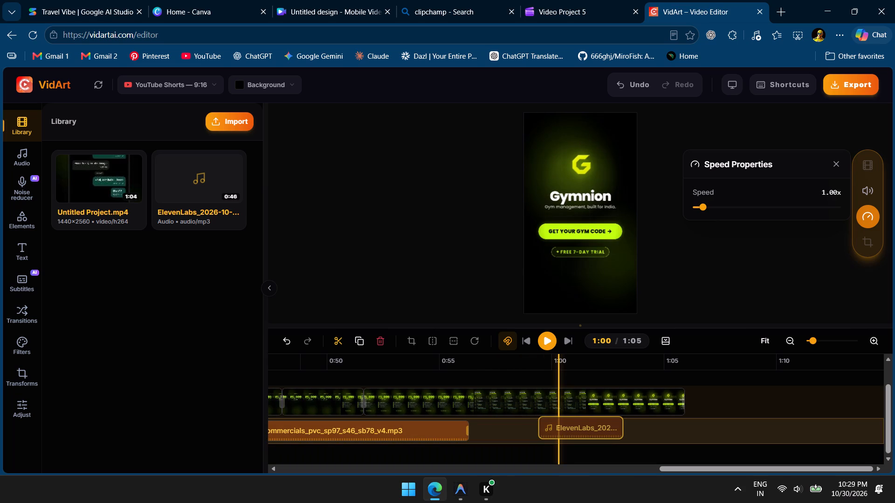
Play the ending from about 0:58, and review the earlier part of the video through the Reminders scene around 0:29 for voiceover sync.
left_click(506, 372)
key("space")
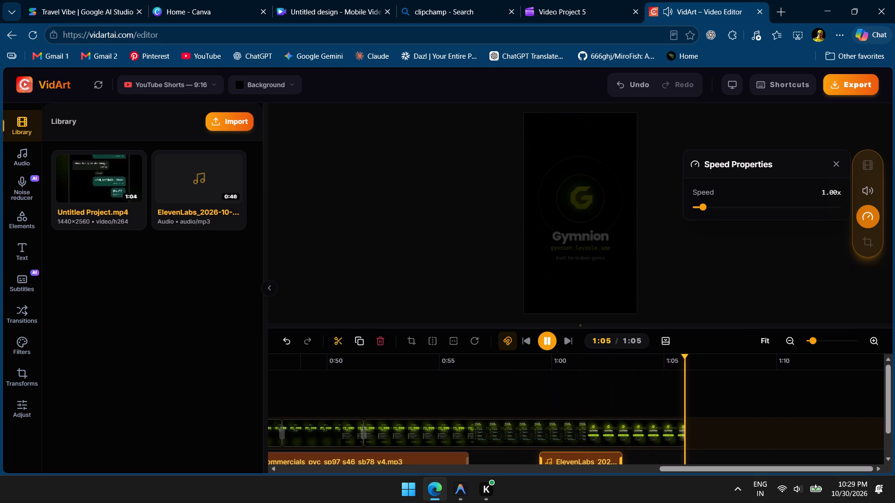
scroll(520, 398, "right", 8)
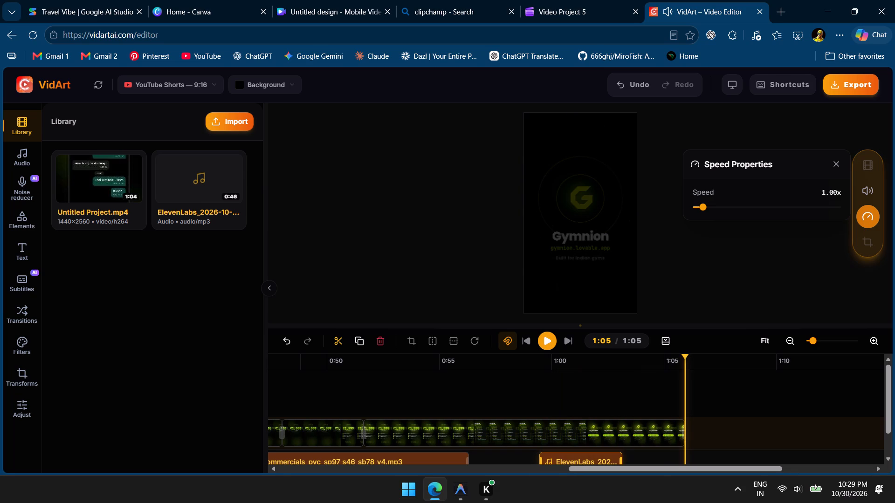
left_click(302, 385)
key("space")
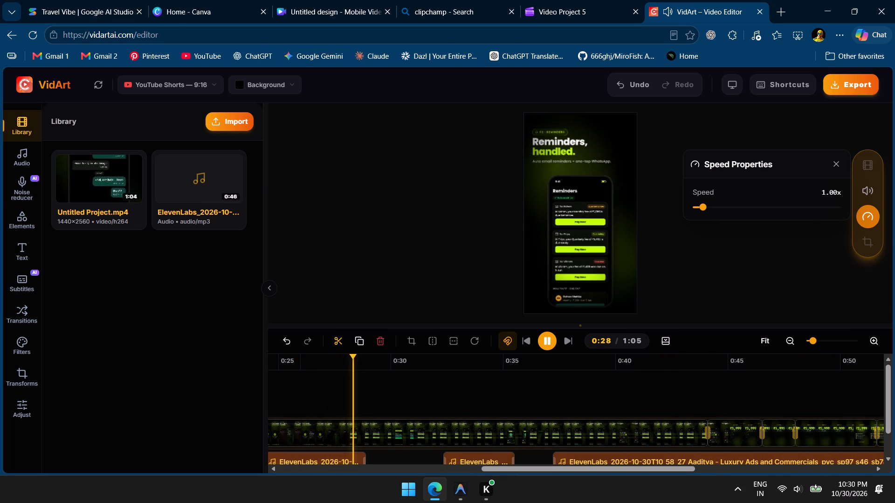
scroll(383, 439, "right", 4)
left_click(421, 410)
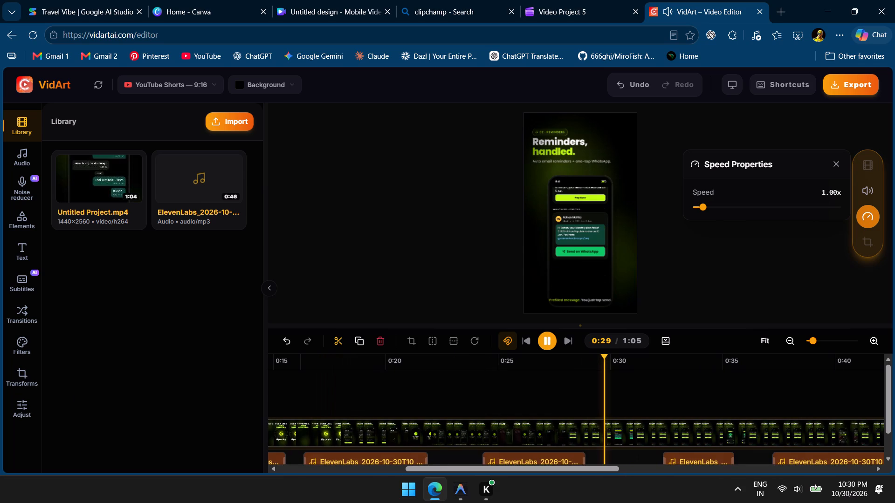
Play the "Fees land in your account" payments scene and split the video clip at about 0:21.
left_click(358, 401)
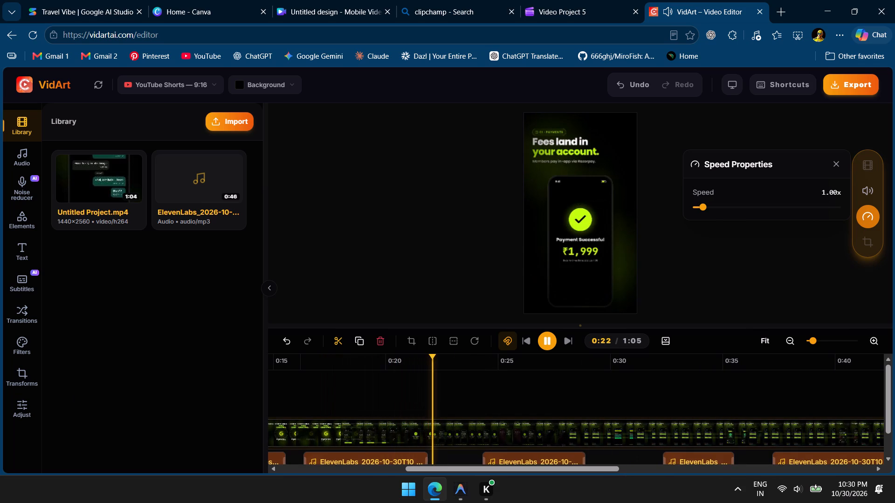
key("space")
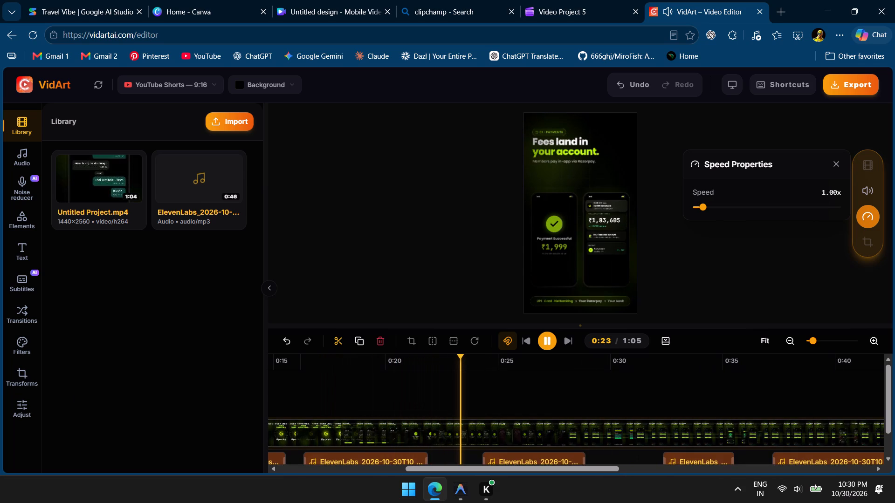
left_click(429, 406)
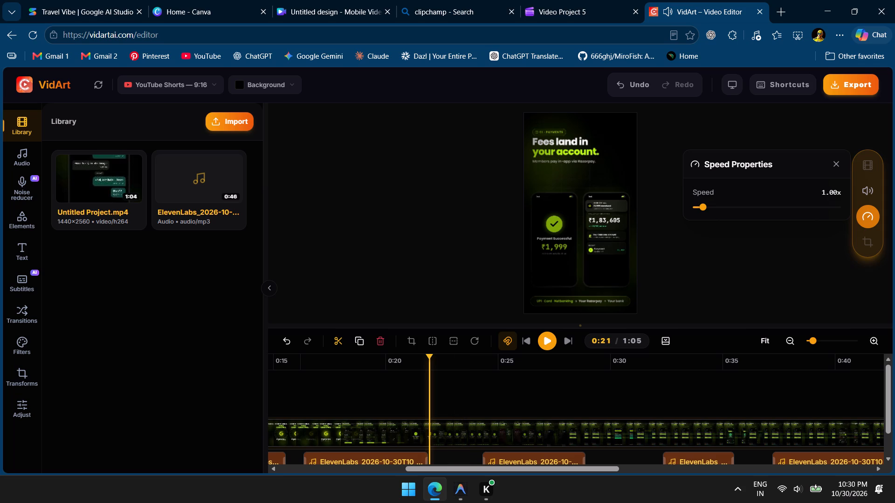
left_click(336, 336)
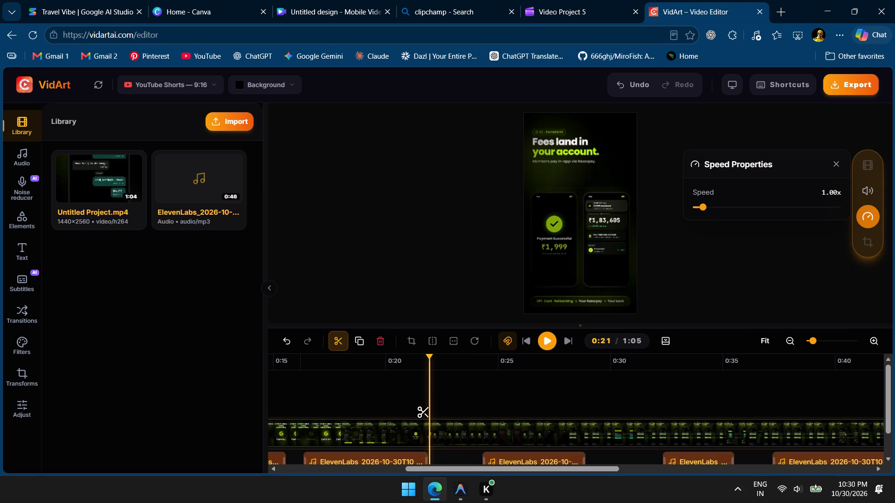
left_click(430, 430)
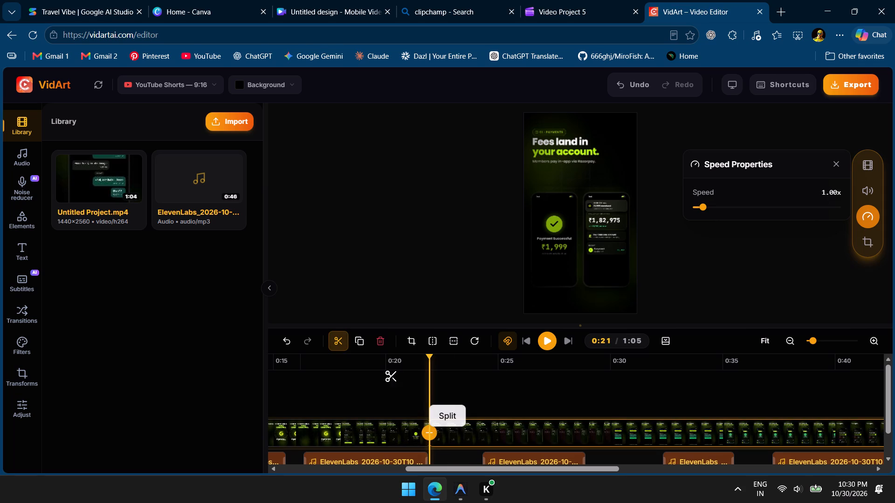
left_click(339, 337)
Play on through the payments scene and split the video clip at about 0:24, where the next voiceover segment starts.
key("space")
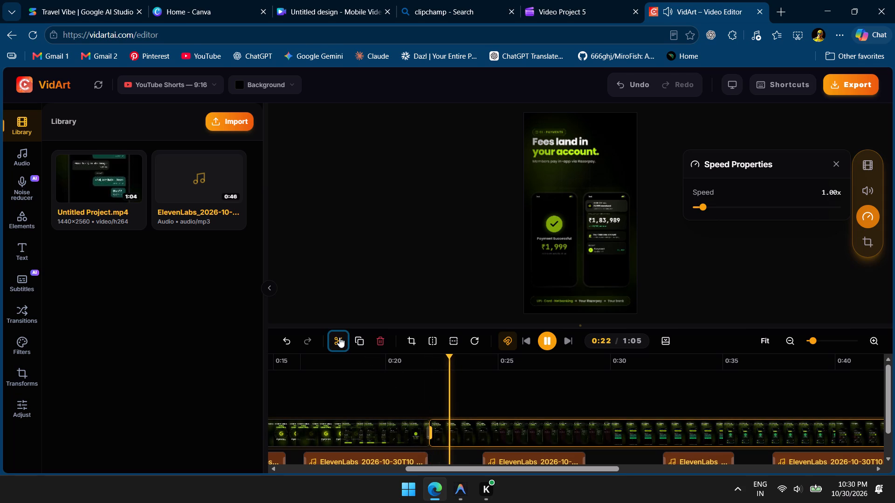
key("space")
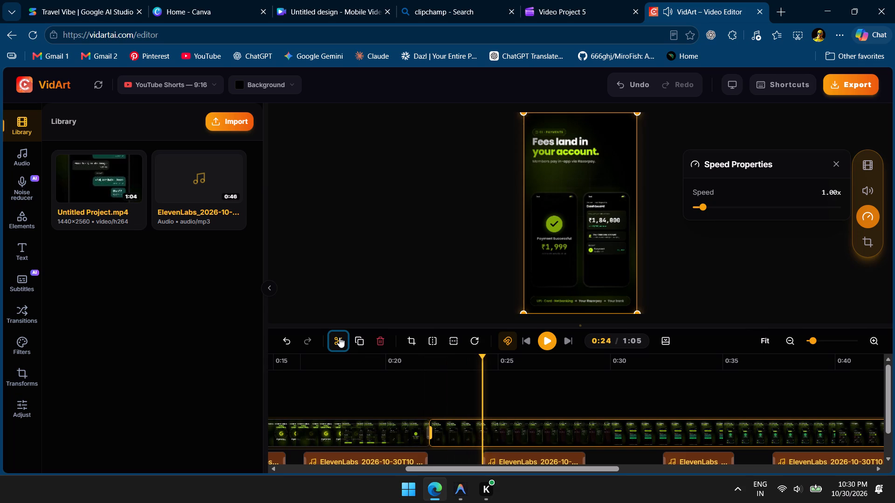
left_click(339, 338)
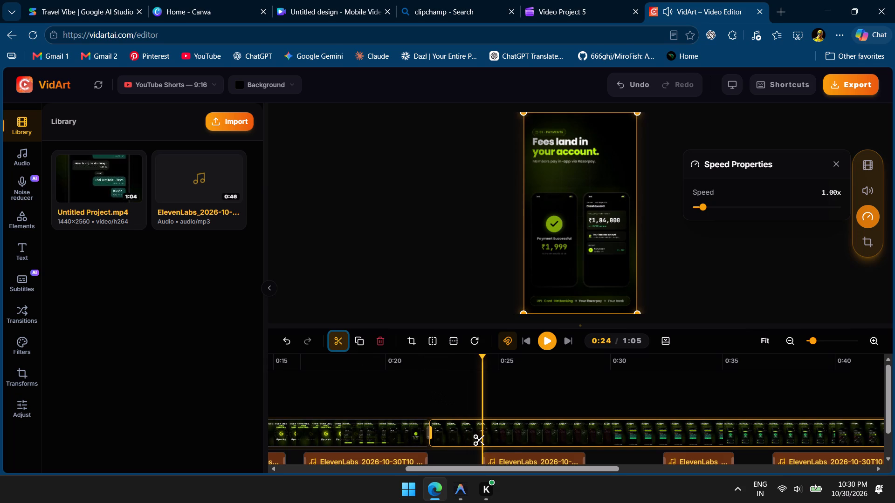
left_click(482, 438)
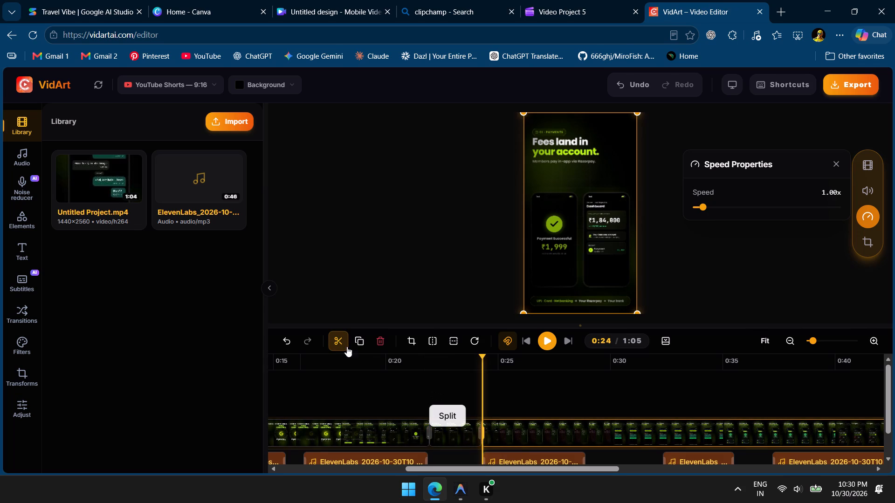
left_click(343, 344)
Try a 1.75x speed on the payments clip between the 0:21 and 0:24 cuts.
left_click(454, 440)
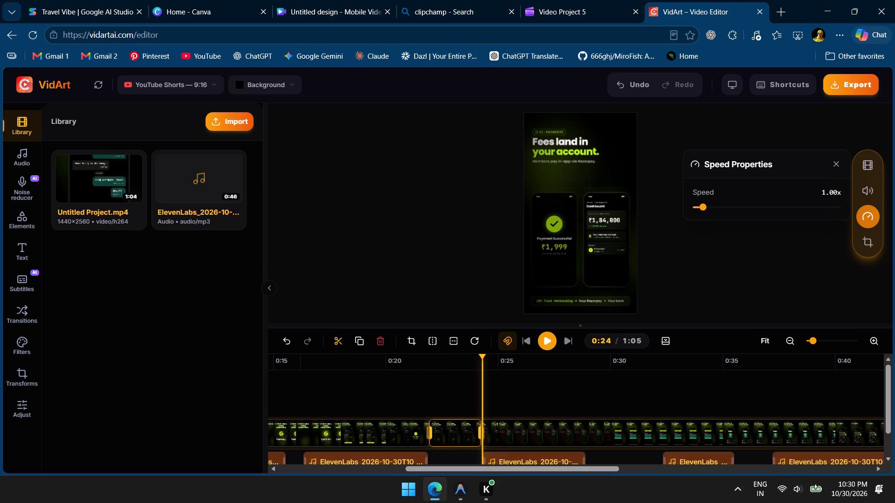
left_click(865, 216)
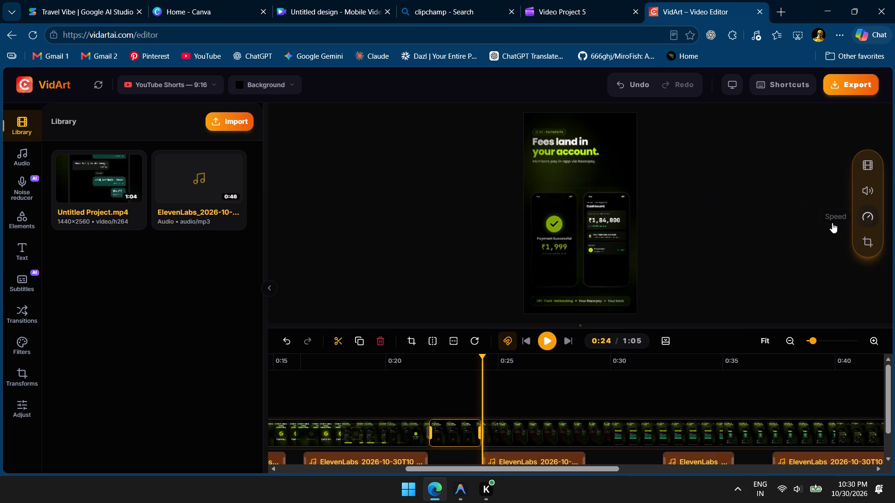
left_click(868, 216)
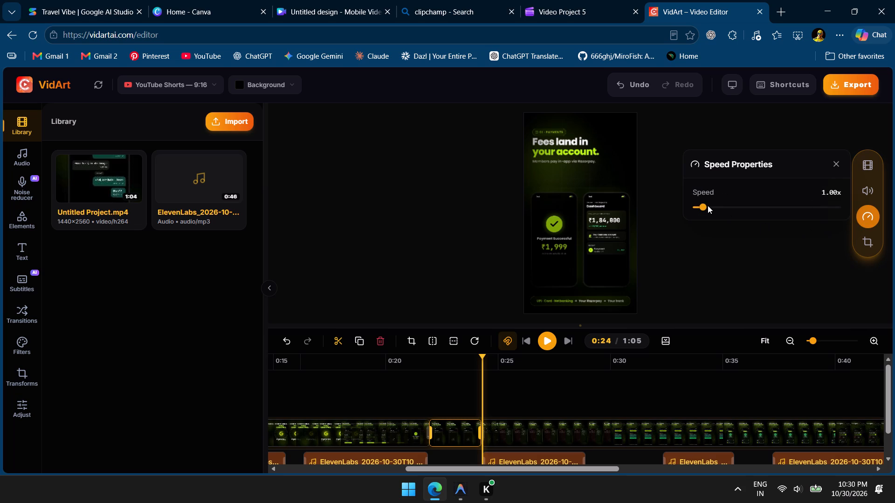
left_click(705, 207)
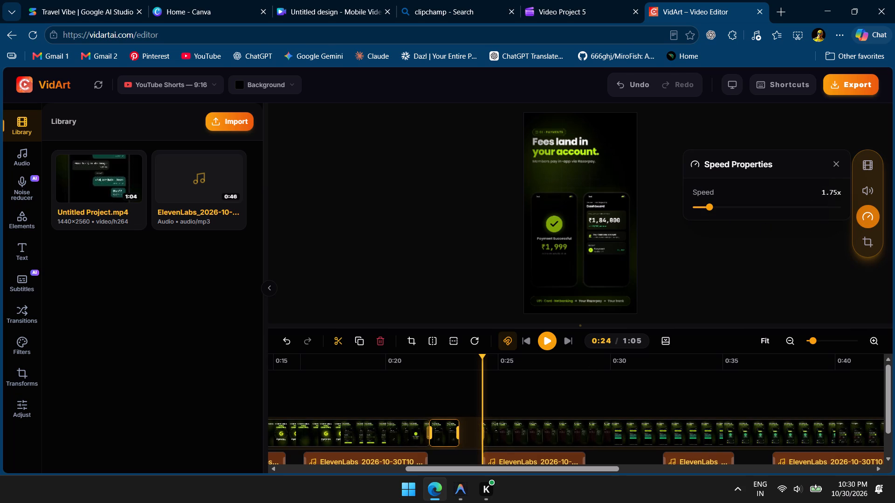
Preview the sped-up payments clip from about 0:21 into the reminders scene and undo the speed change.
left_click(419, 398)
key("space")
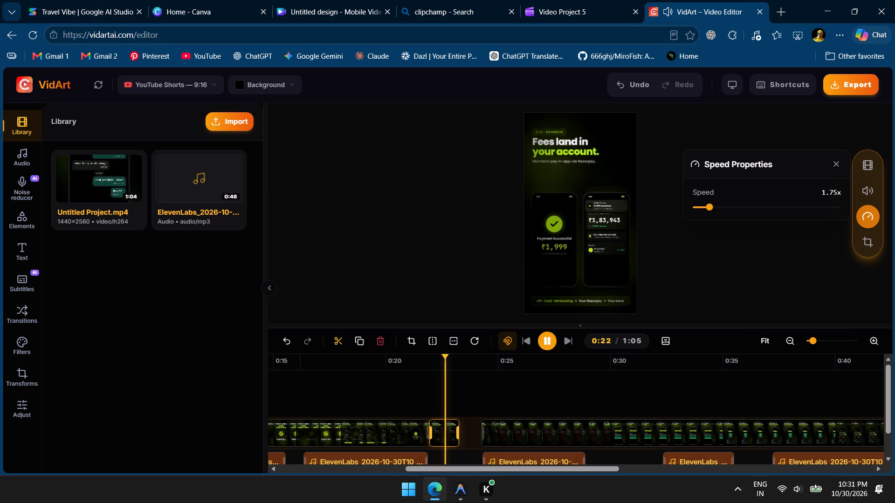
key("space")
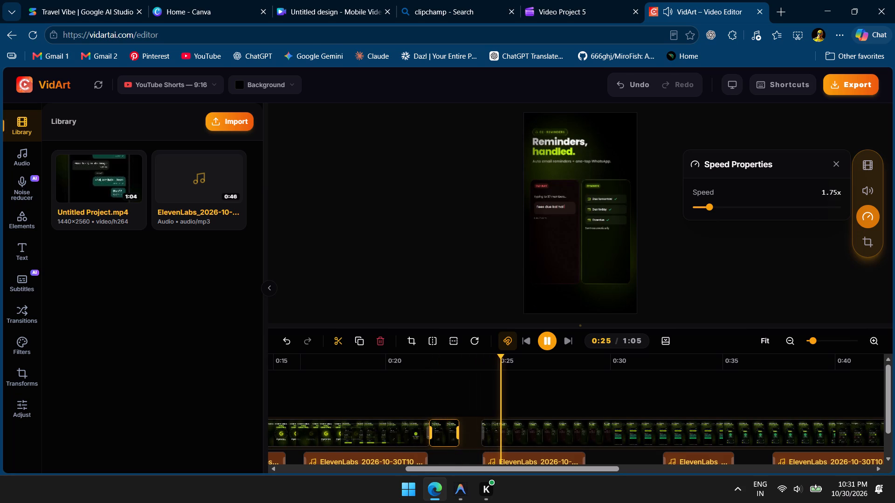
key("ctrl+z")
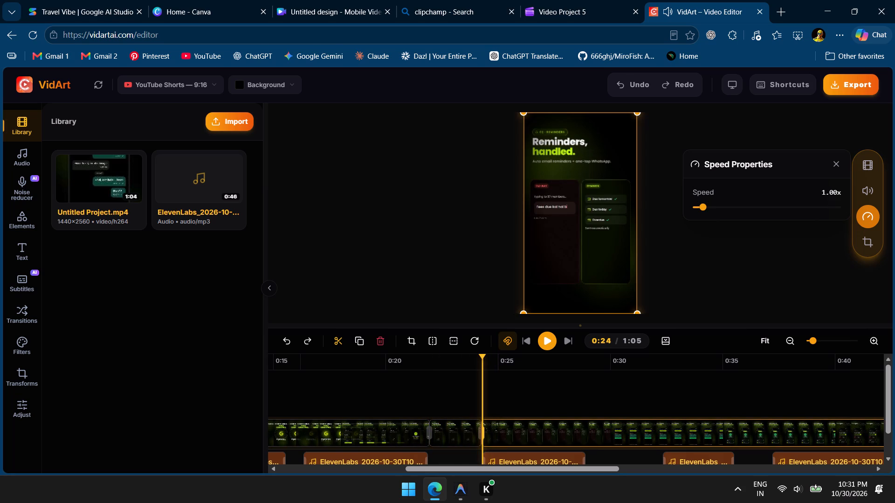
Replay the payments scene from just before the 0:21 cut to check its timing against the voiceover.
left_click(407, 400)
key("space")
key("space")
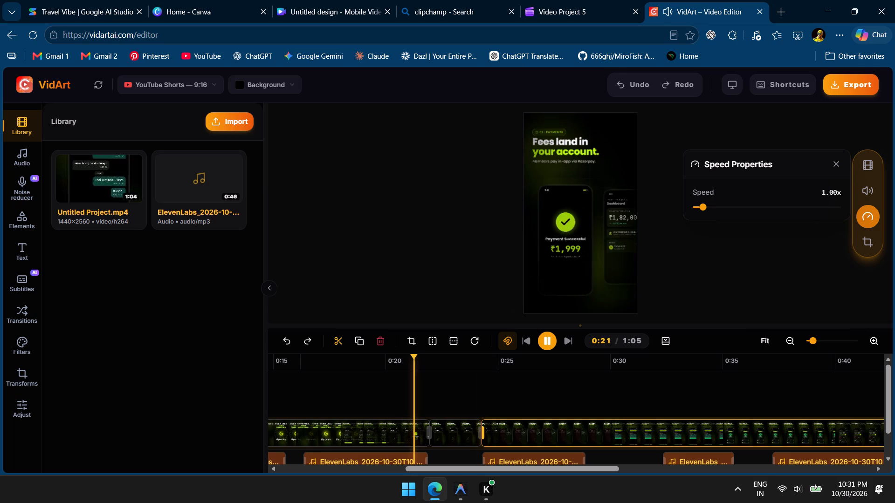
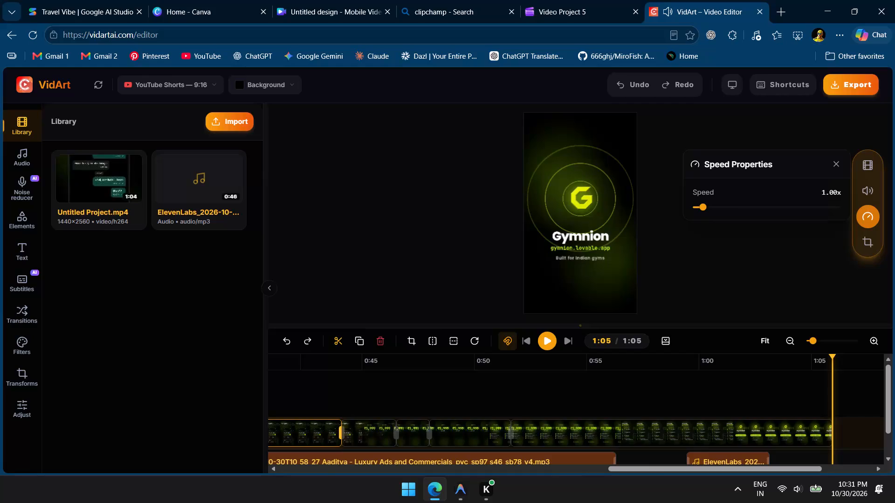
Play the edited video from the very beginning to review the voiceover sync across the scenes.
scroll(413, 415, "right", 6)
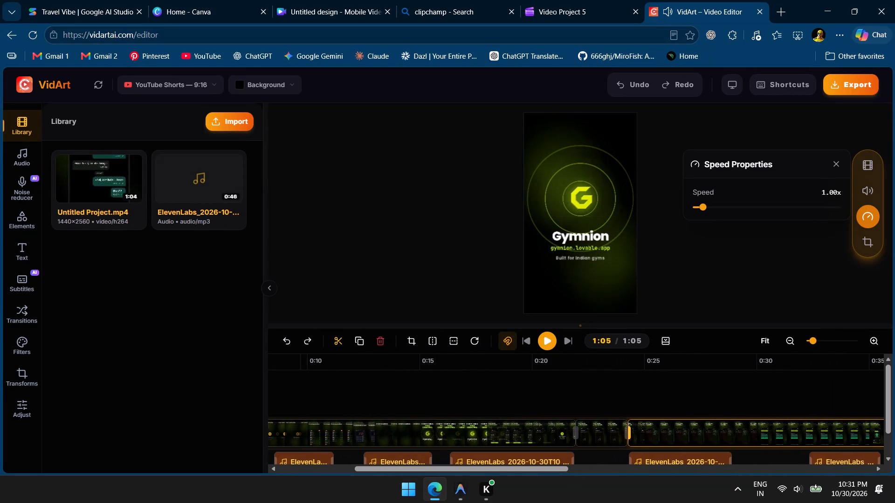
scroll(413, 415, "right", 4)
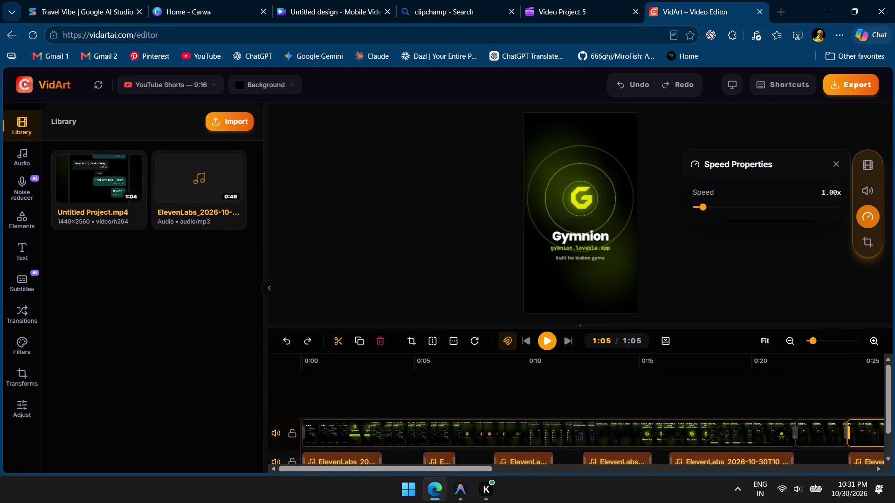
scroll(413, 415, "down", 1)
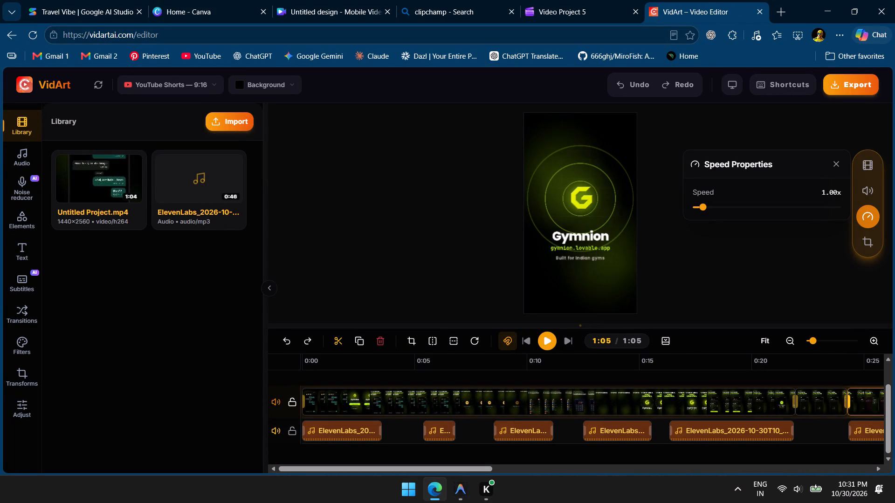
left_click(302, 377)
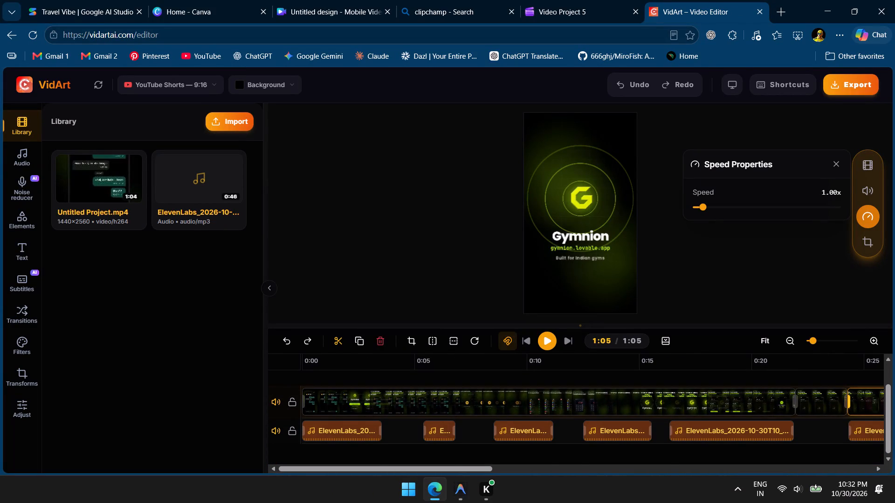
key("space")
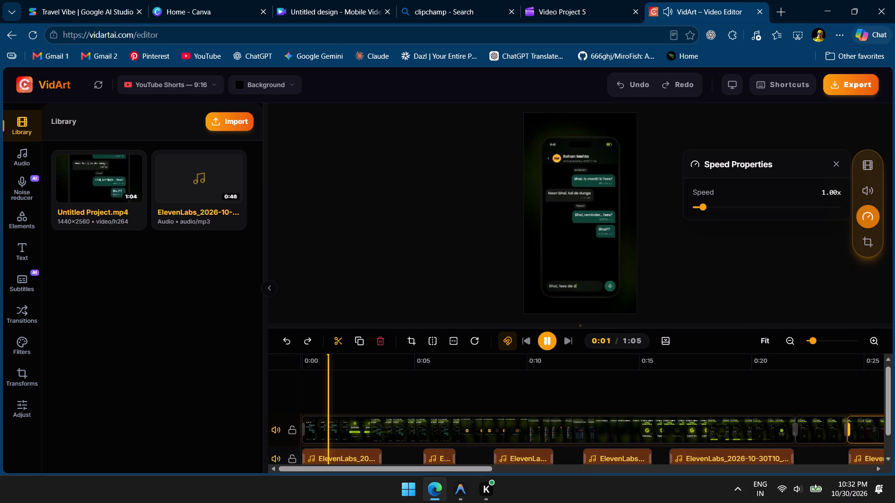
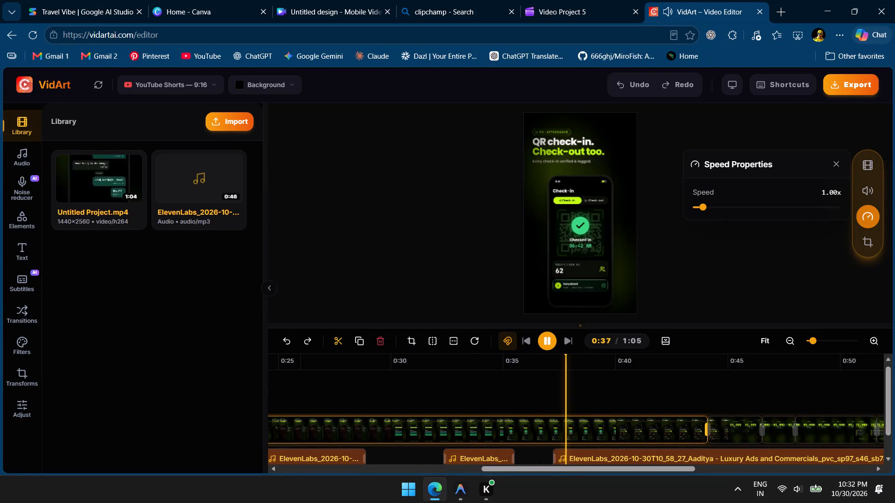
Replay the QR check-in scene and split the video clip at about 0:35, where its voiceover segment ends.
key("space")
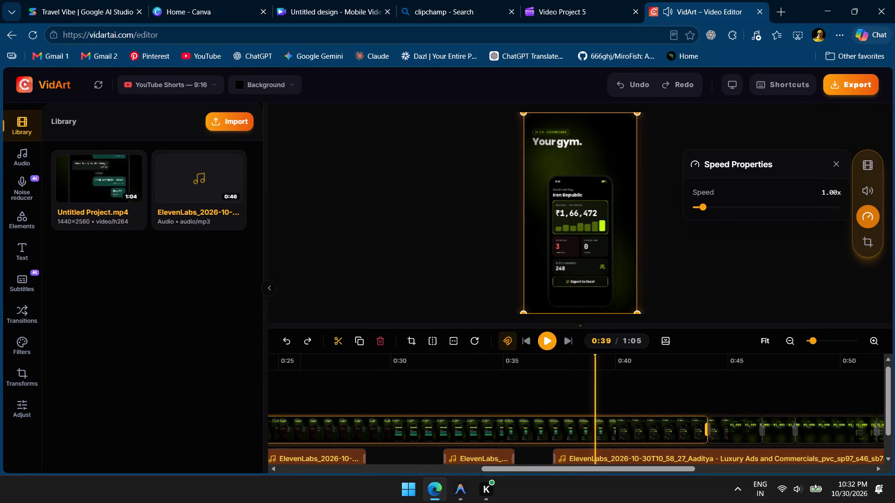
left_click(483, 394)
key("space")
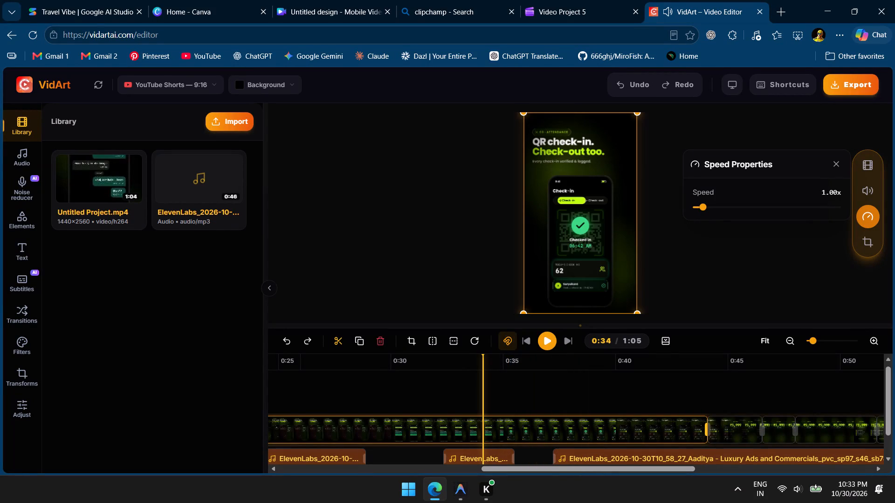
key("space")
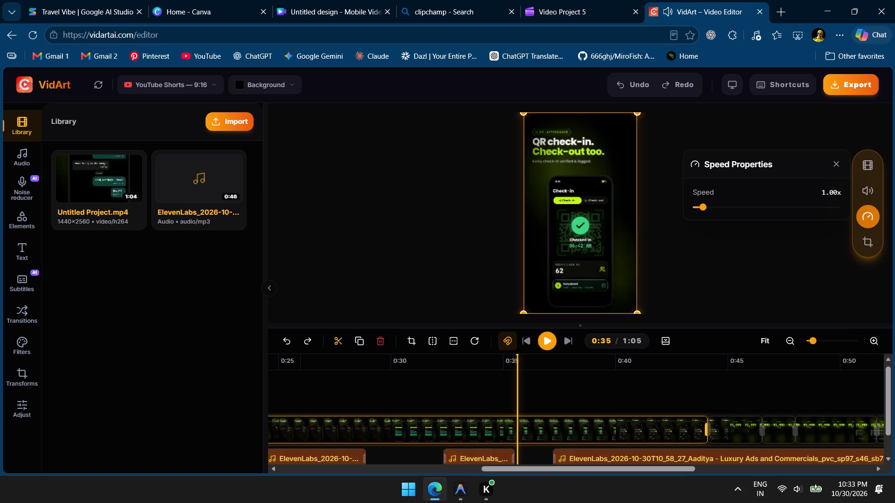
key("space")
key("space")
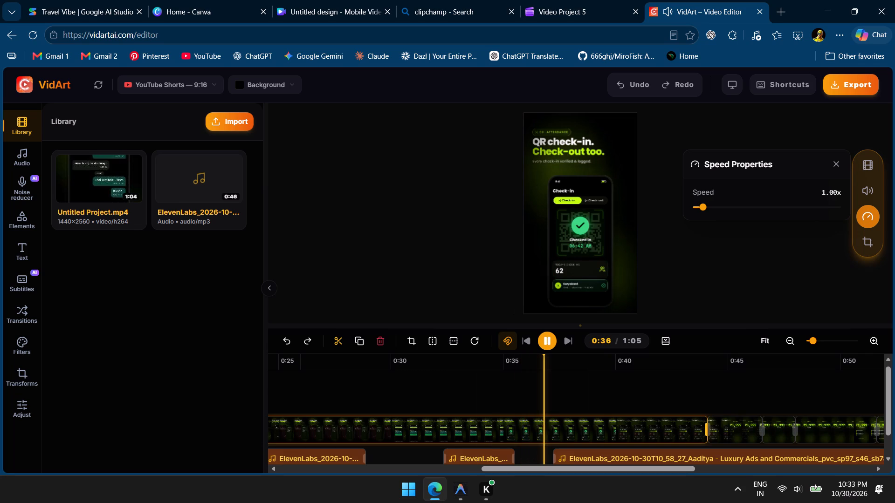
left_click(474, 394)
key("space")
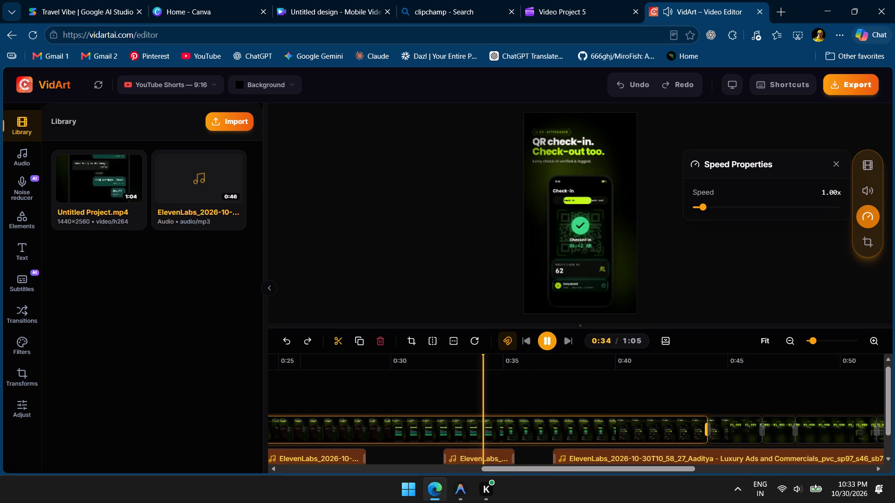
key("space")
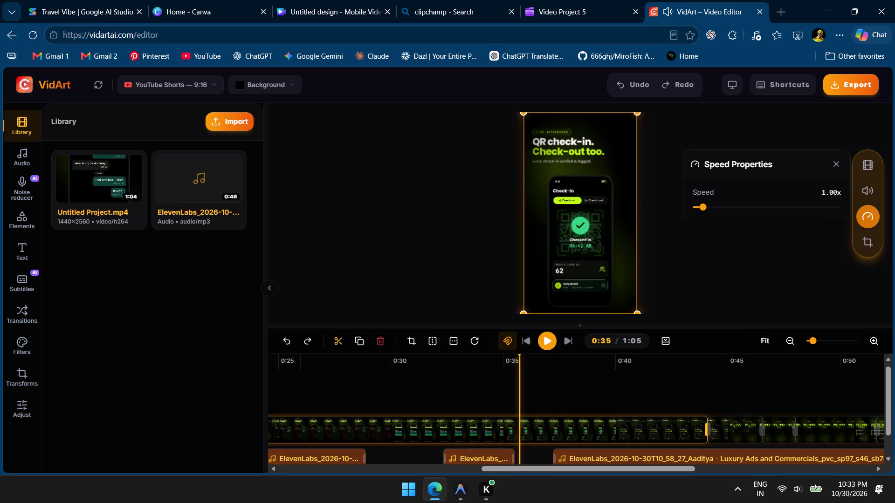
left_click(515, 386)
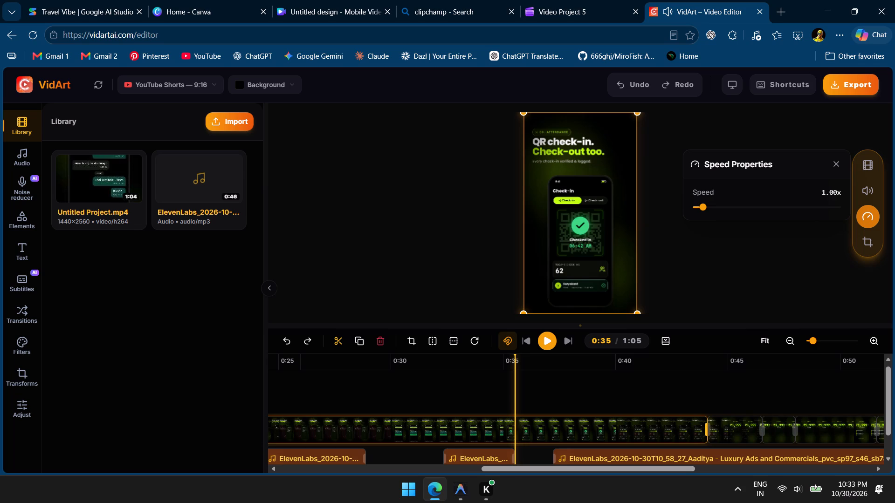
left_click(337, 340)
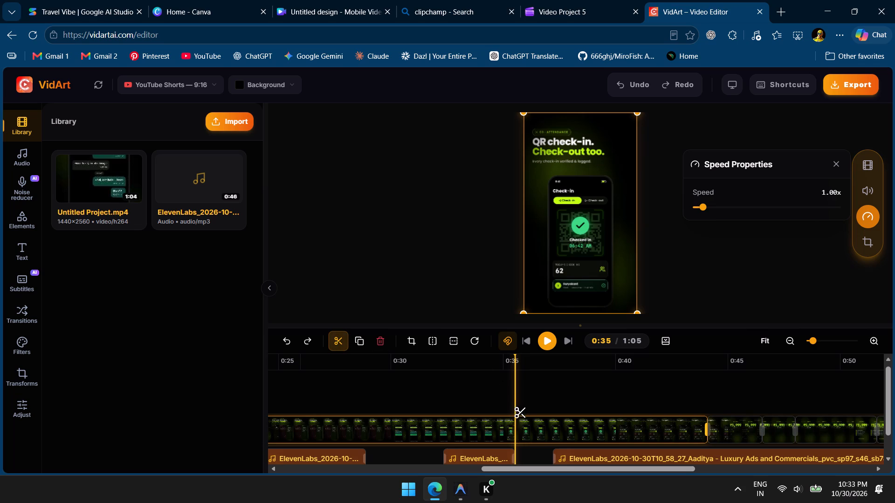
left_click(516, 426)
left_click(335, 333)
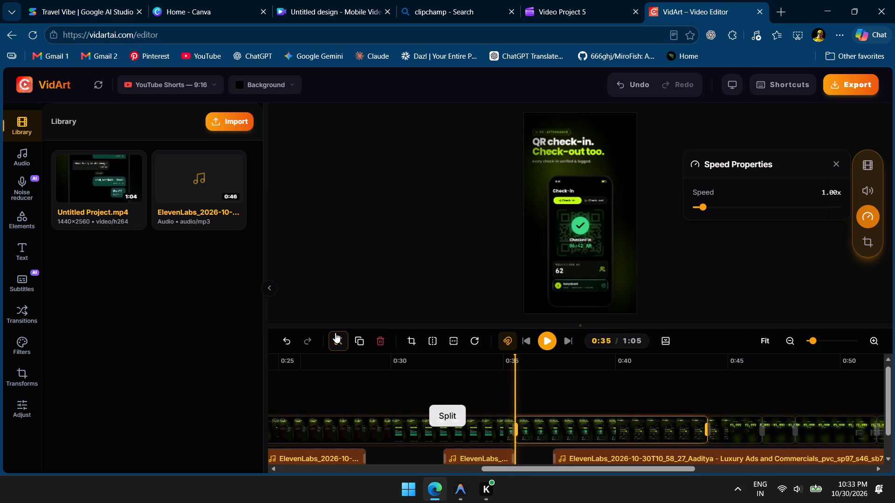
Split the video clip again at about 0:36, just before the long voiceover segment begins.
key("space")
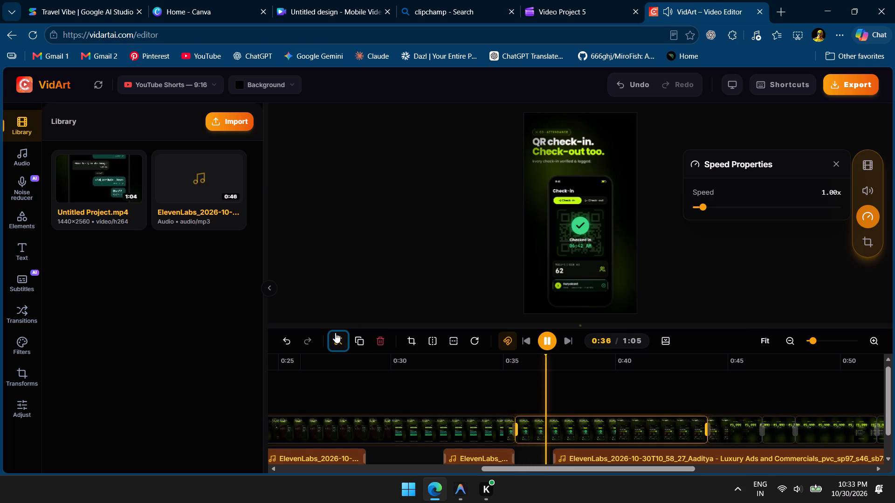
key("space")
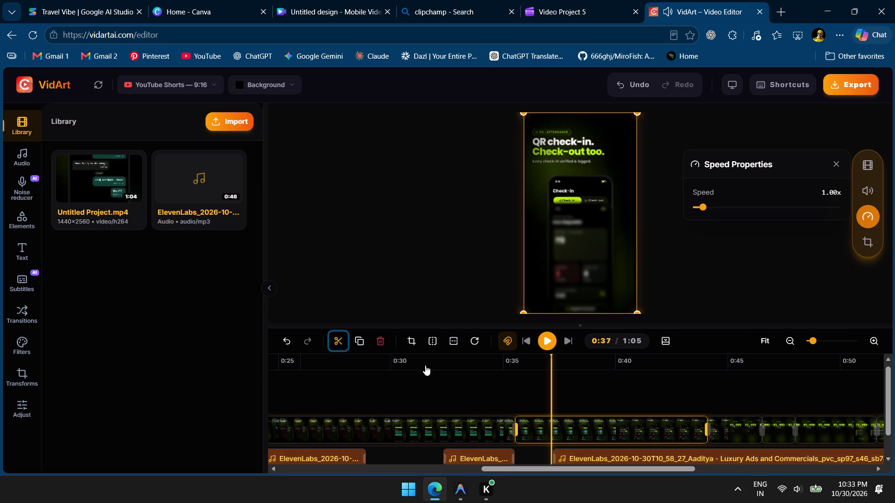
left_click(548, 381)
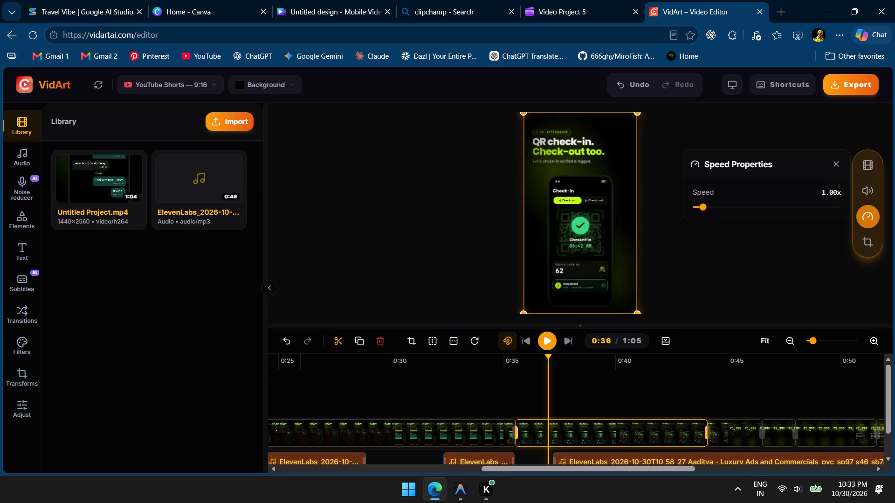
left_click(339, 338)
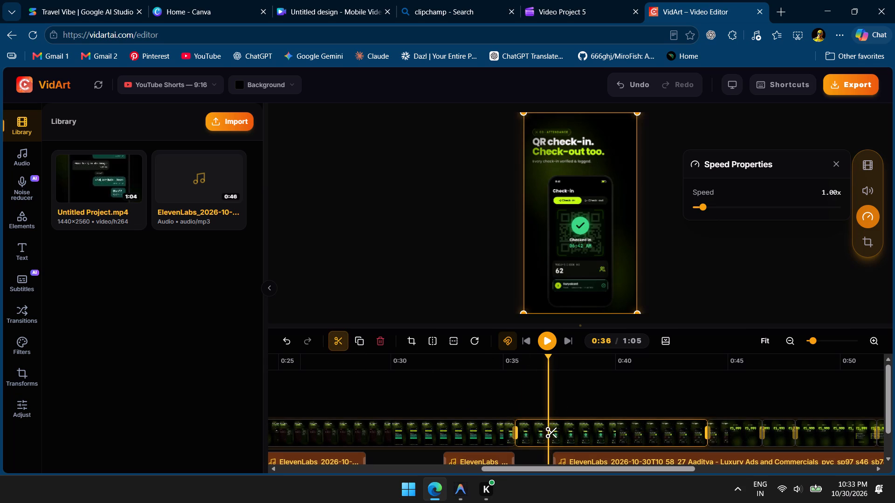
left_click(549, 434)
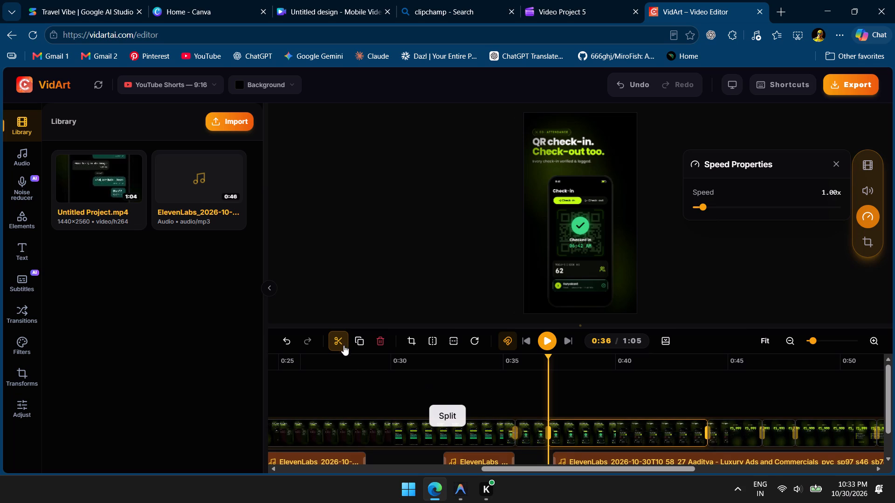
left_click(341, 343)
Delete the short video piece between the two cuts in the QR check-in scene.
left_click(534, 448)
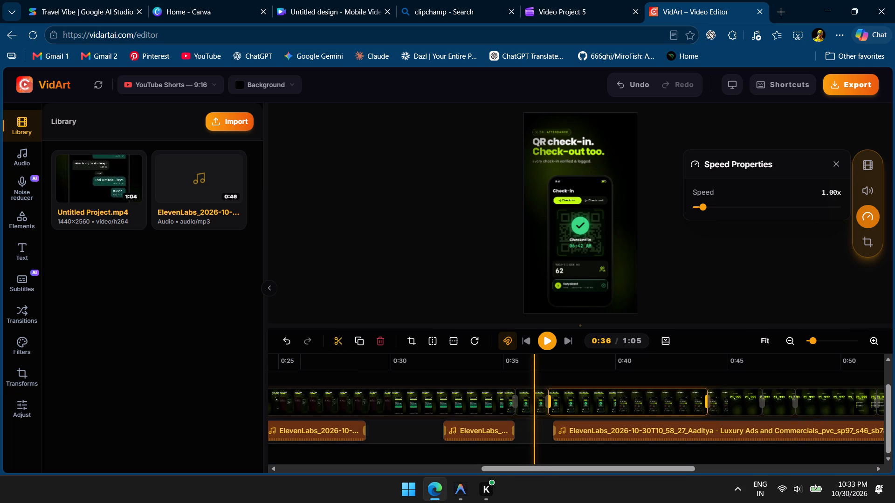
left_click(529, 405)
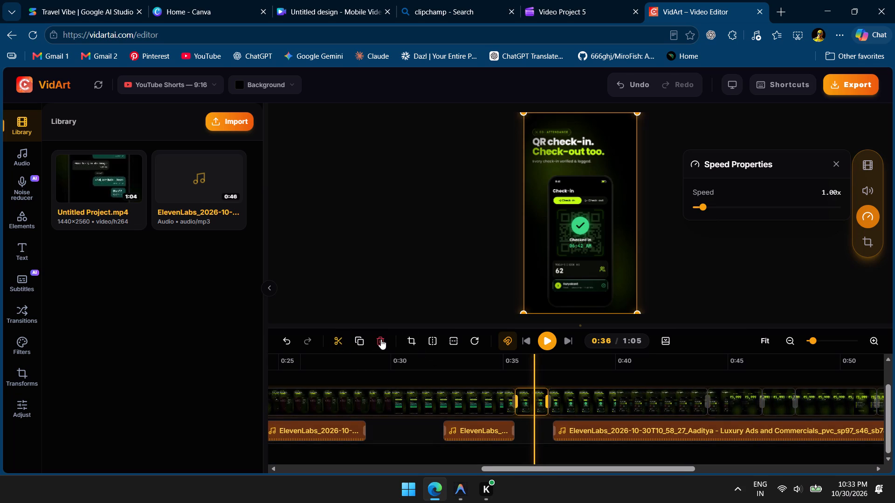
left_click(381, 339)
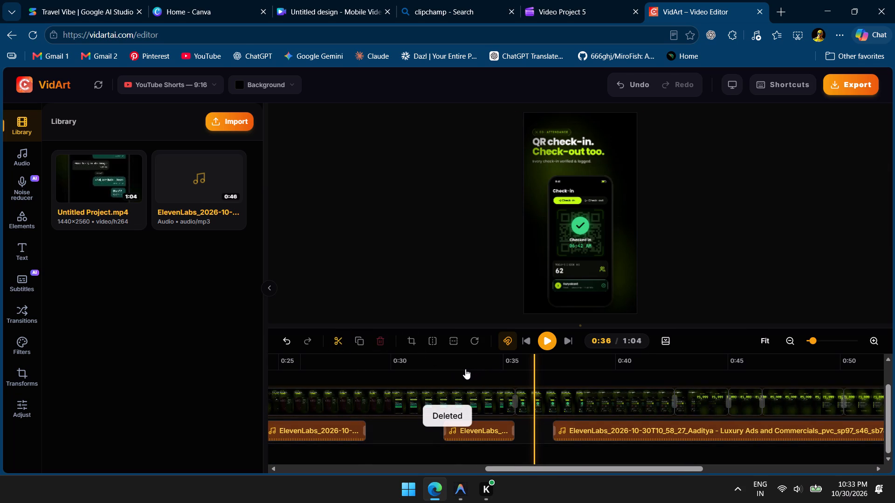
Play across the new join and move the long voiceover segment to start directly after the previous segment, at about 0:35.
left_click(465, 369)
key("space")
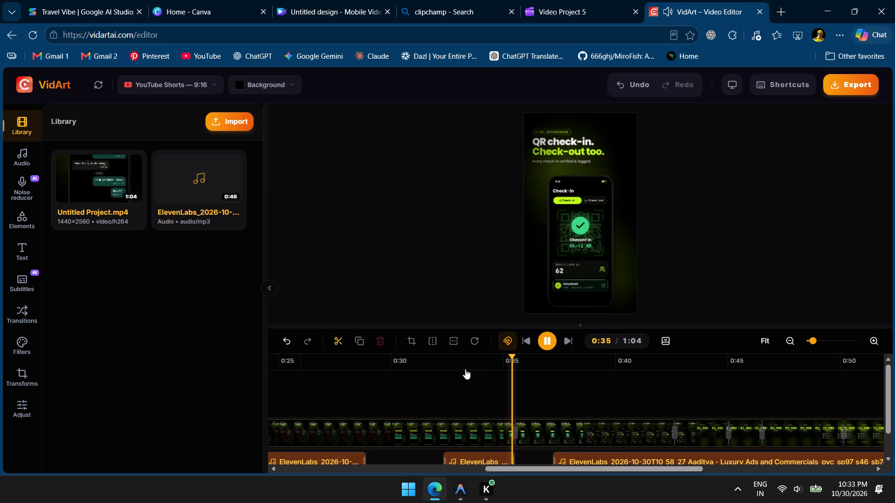
key("space")
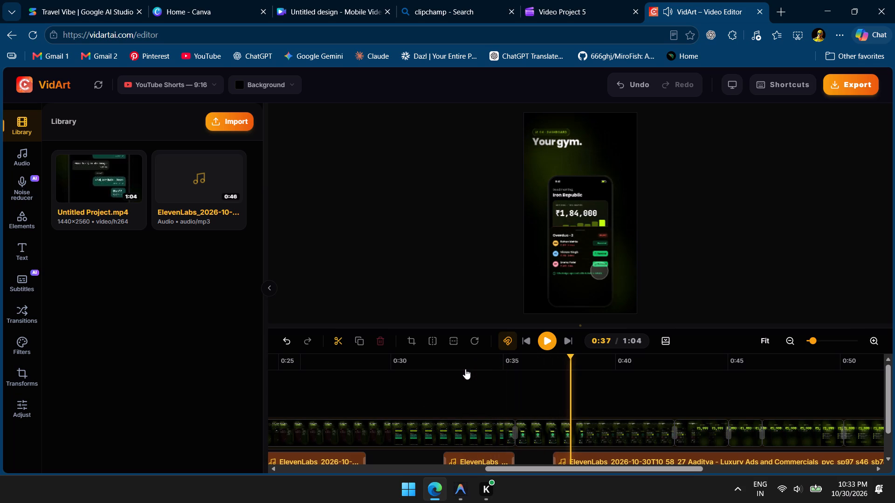
left_click_drag(569, 358, 490, 358)
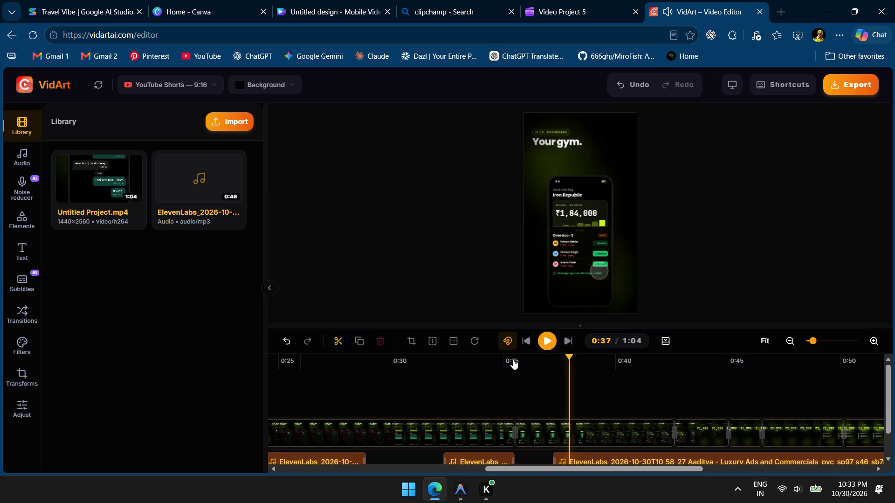
left_click_drag(600, 460, 588, 459)
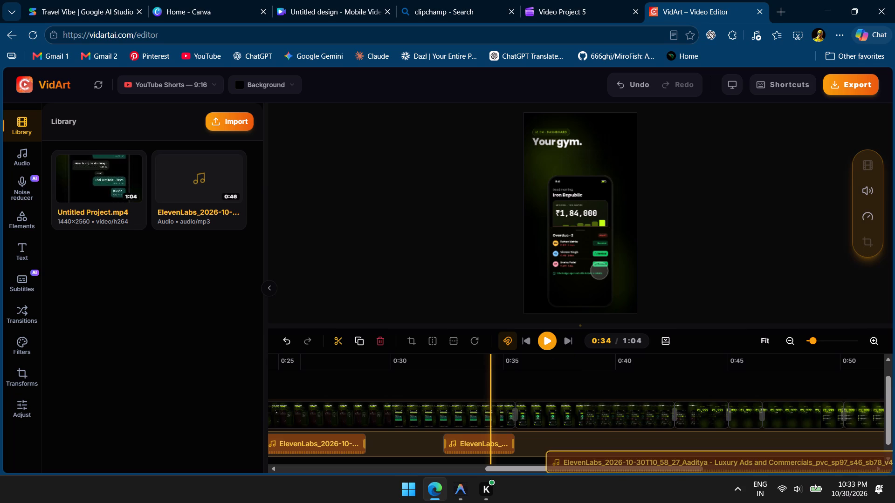
left_click_drag(588, 459, 566, 430)
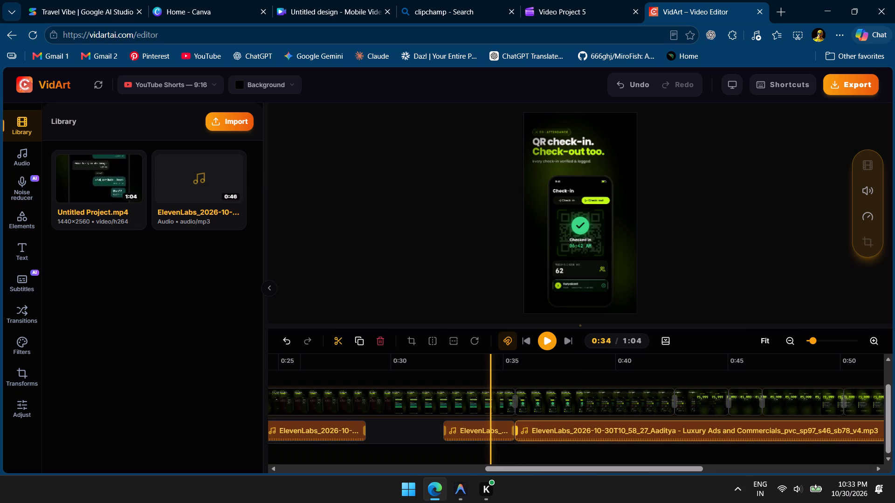
Play on to the closing Gymnion scene, move the last voiceover segment to start at about 0:58, and check it through to the end.
left_click(474, 367)
key("space")
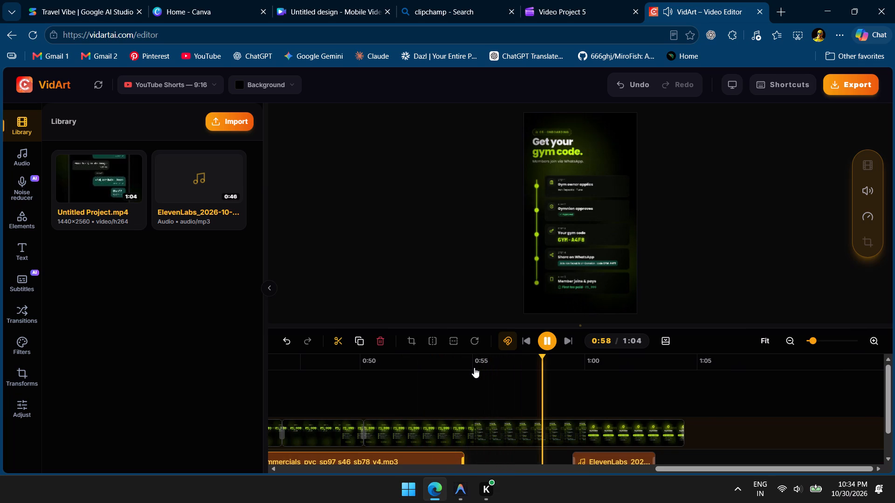
key("space")
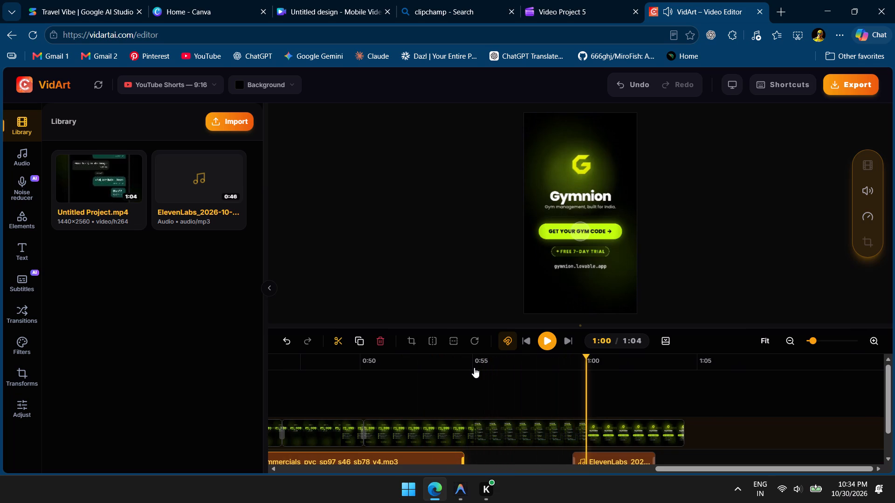
left_click(548, 377)
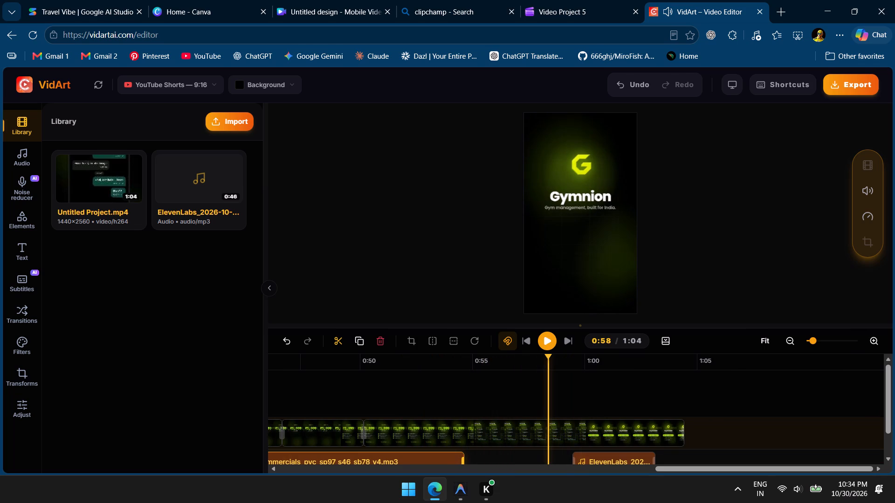
left_click_drag(600, 460, 576, 452)
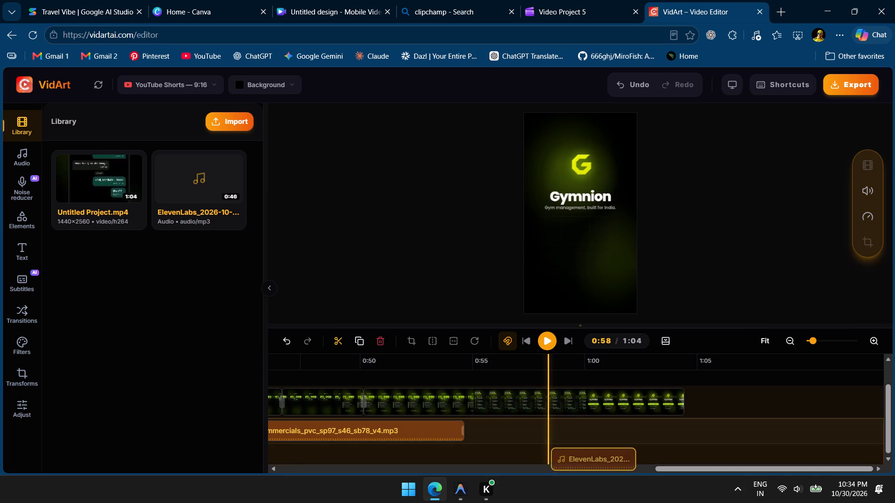
left_click_drag(576, 452, 574, 426)
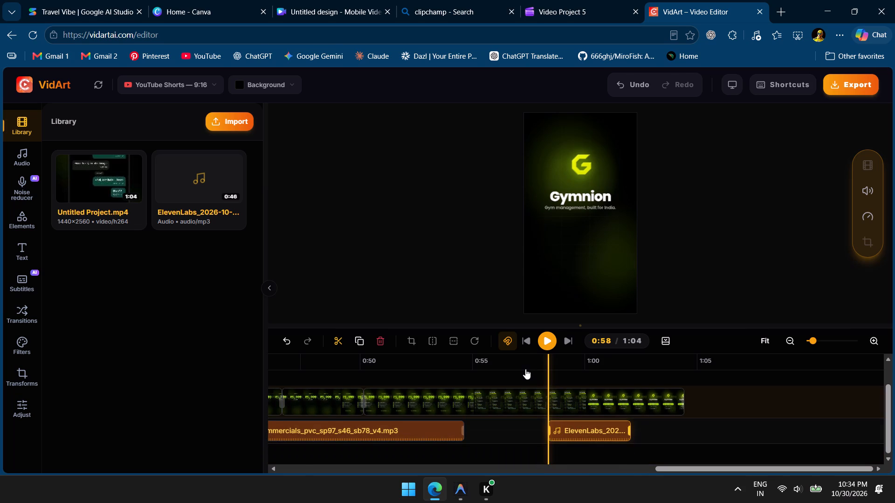
left_click(525, 369)
key("space")
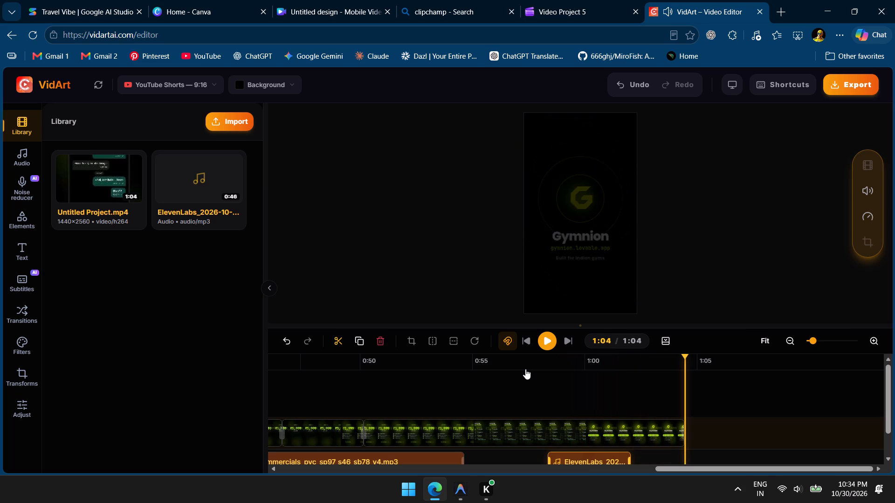
Play the edit from about 0:09 through the payments scene to about 0:25, checking the voiceover against the footage.
scroll(455, 367, "right", 4)
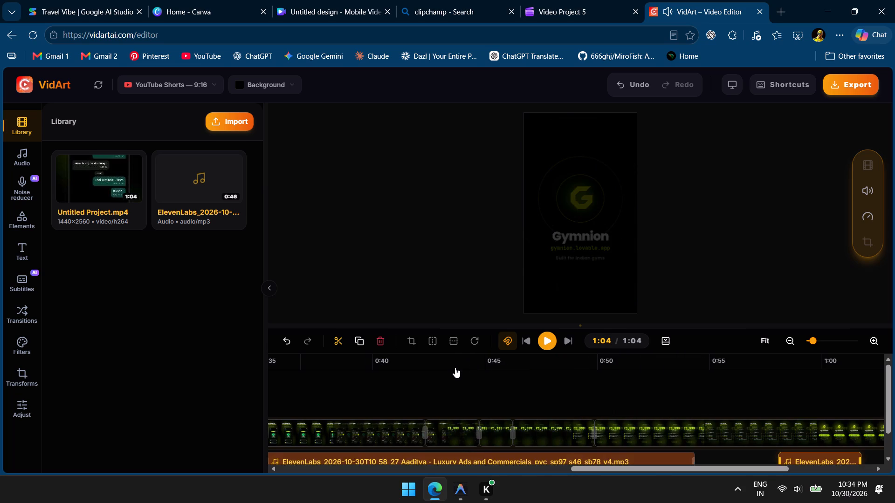
scroll(455, 367, "right", 5)
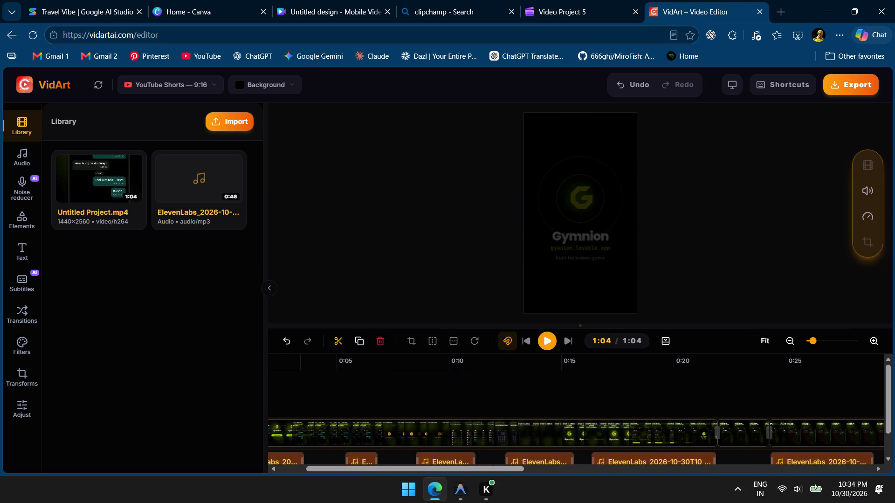
left_click(431, 400)
key("space")
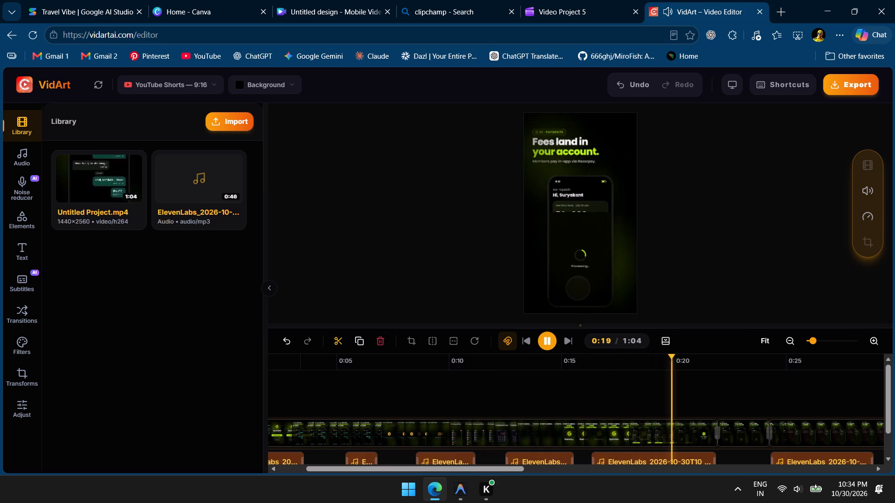
key("space")
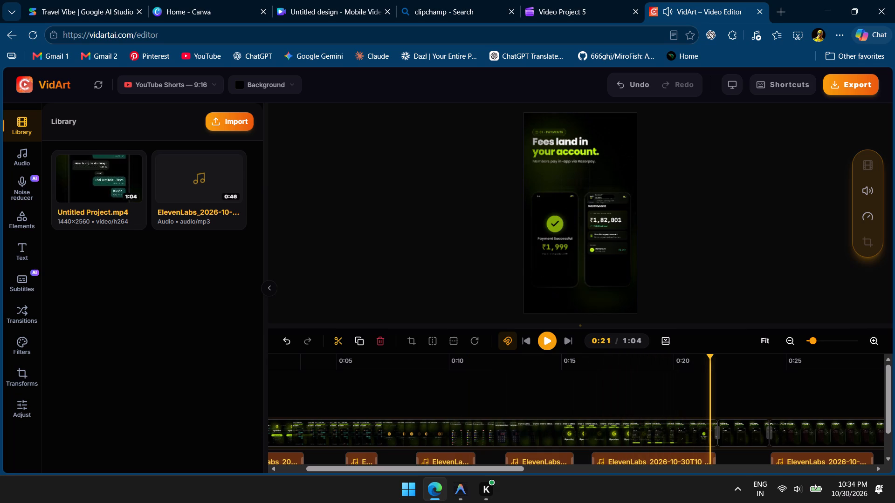
key("space")
key("space")
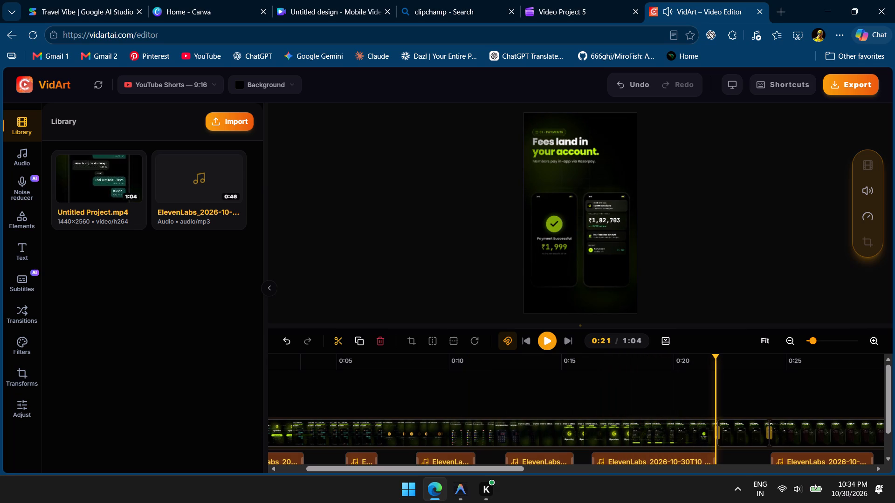
scroll(626, 436, "left", 2)
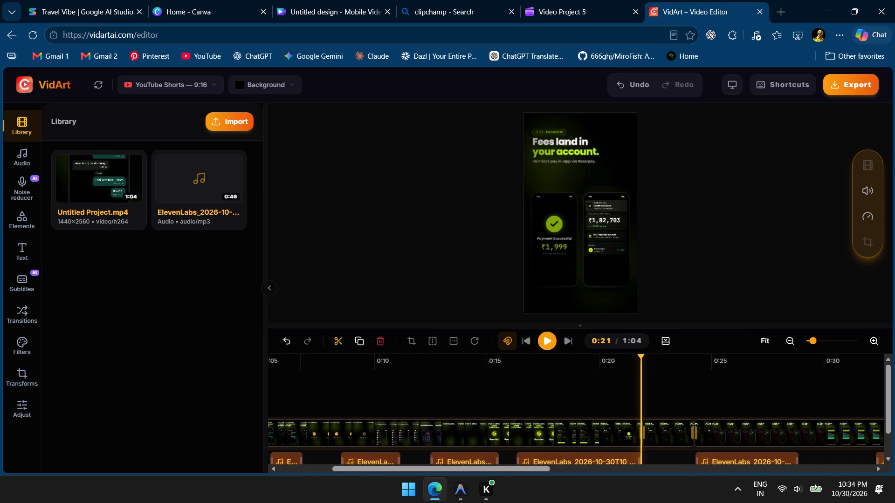
key("space")
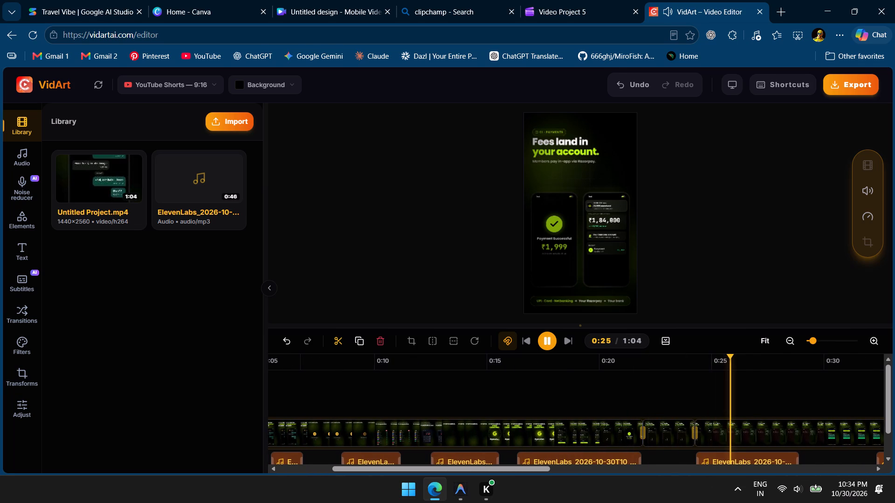
key("space")
Replay the payments and reminders scenes from about 0:21 and again from about 0:23 to check the voiceover timing.
left_click(625, 389)
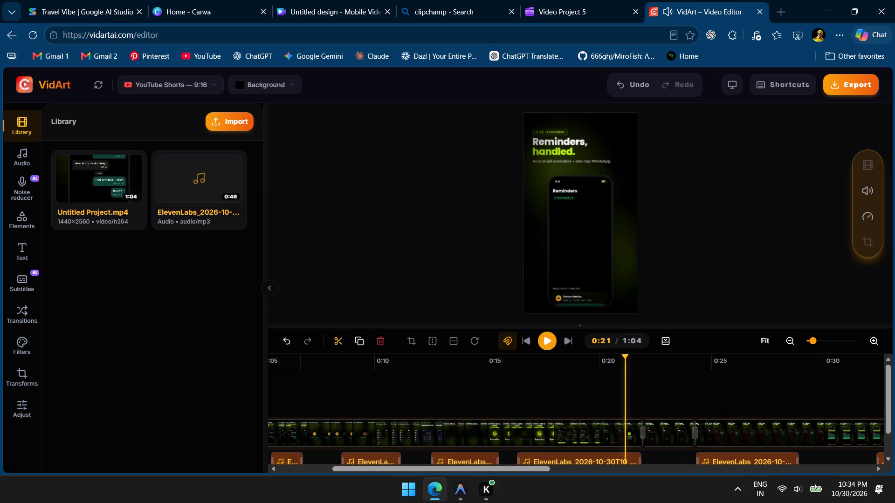
key("space")
key("space")
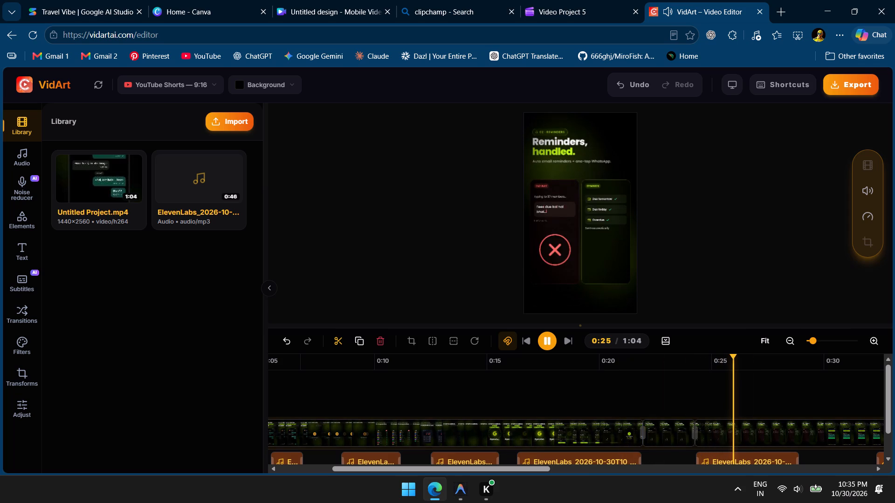
scroll(625, 389, "left", 1)
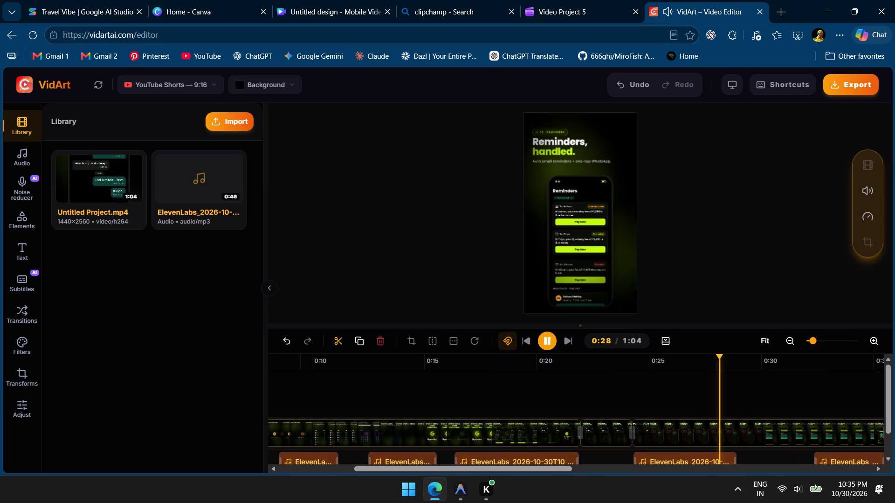
left_click(616, 362)
key("space")
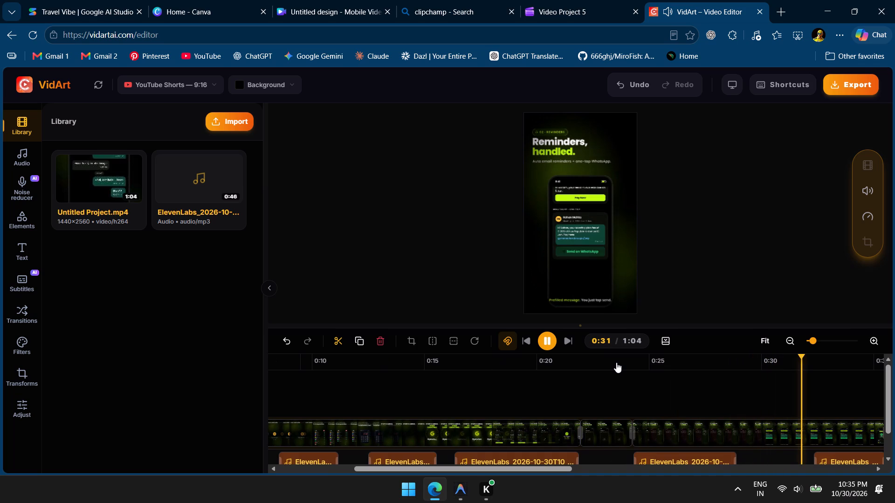
left_click(609, 372)
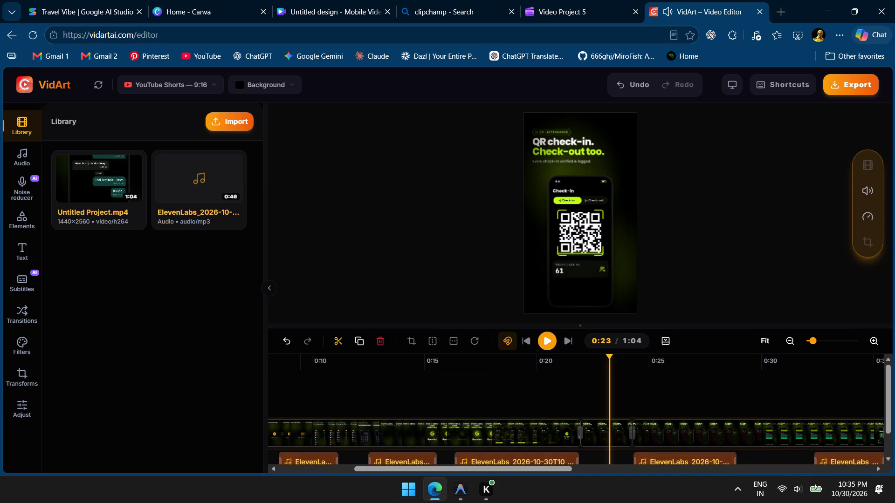
Play on to the start of the Reminders scene at about 0:25 and split the video clip there.
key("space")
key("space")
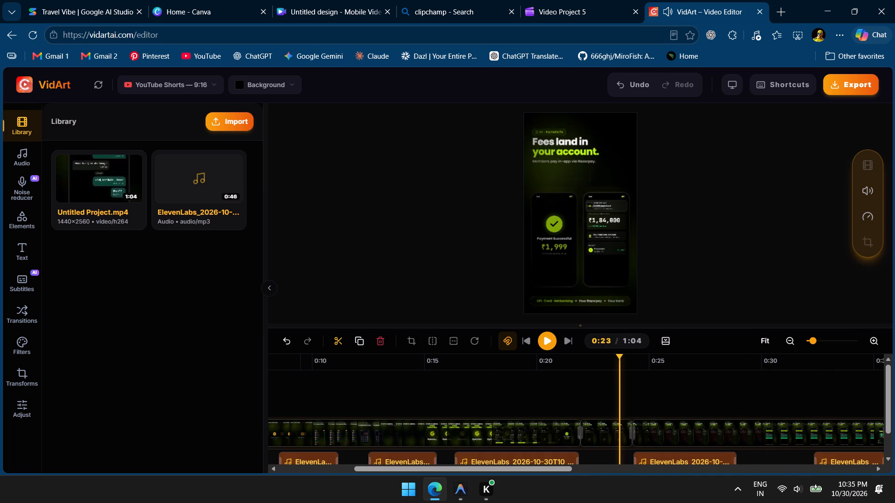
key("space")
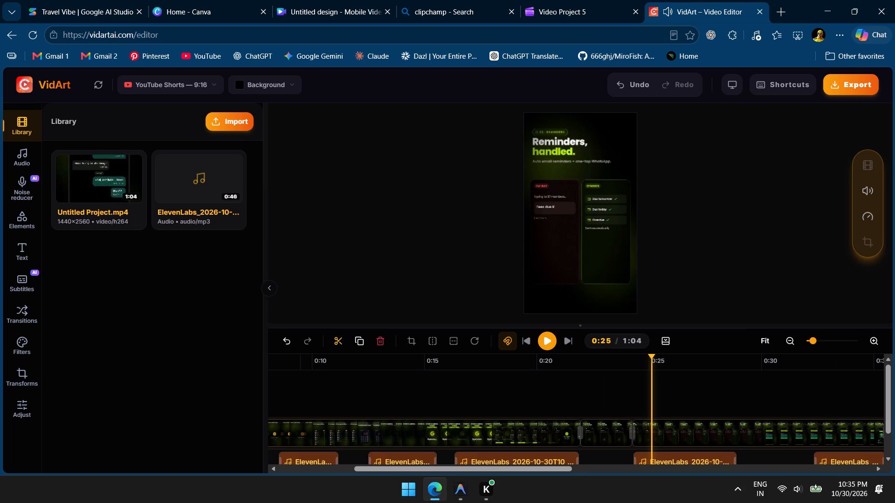
left_click(339, 340)
left_click(654, 435)
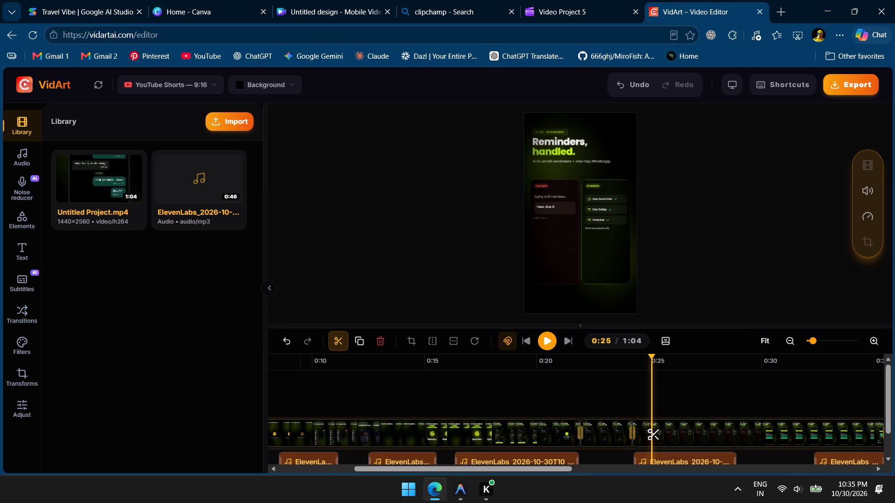
left_click(331, 339)
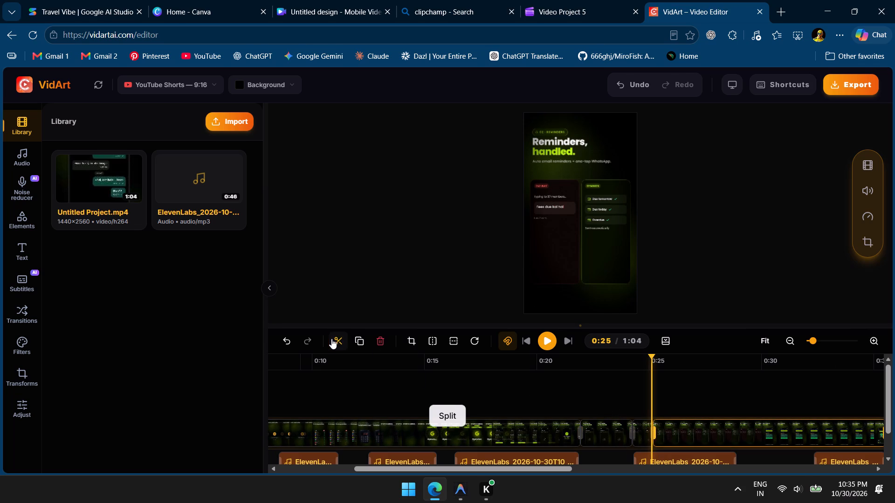
Play through the Reminders scene to the WhatsApp message at about 0:31 and split the video clip there.
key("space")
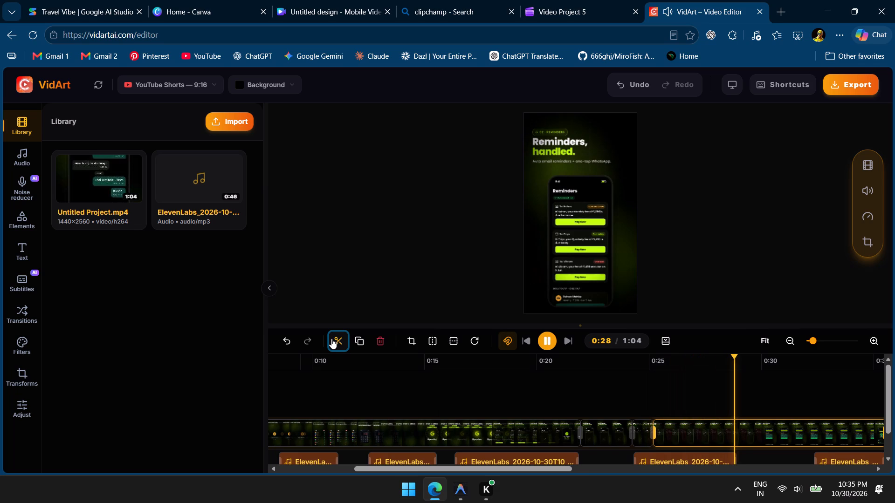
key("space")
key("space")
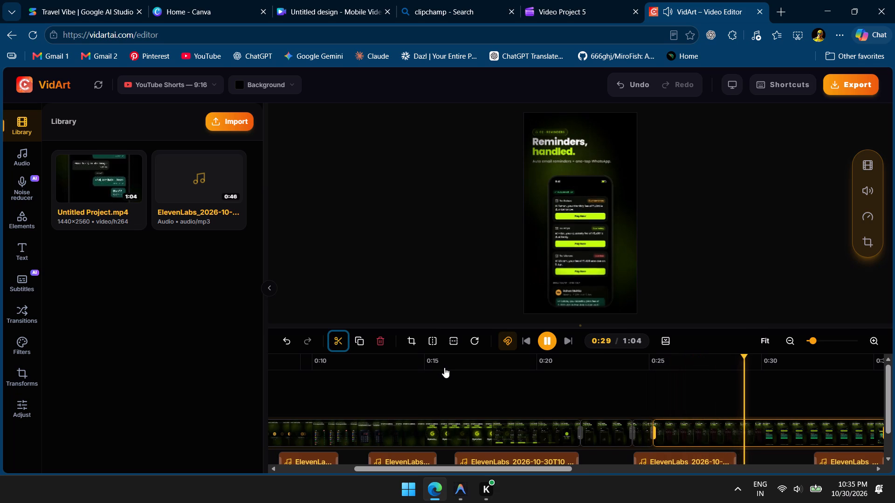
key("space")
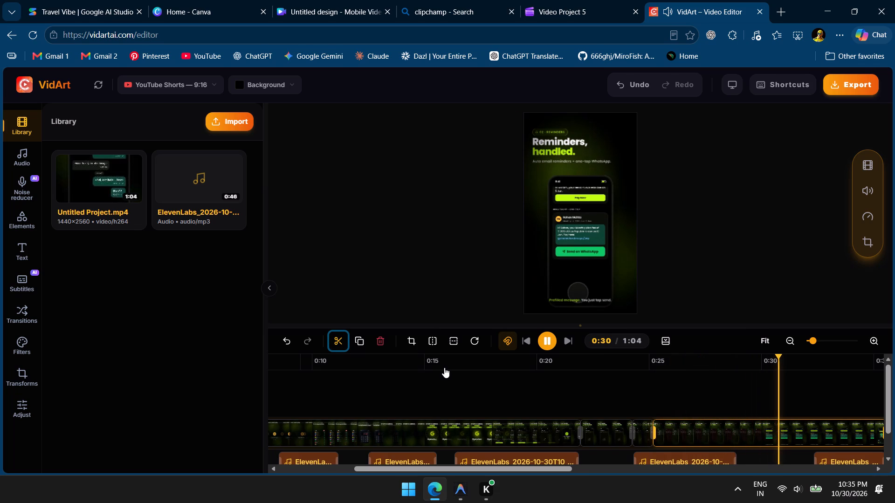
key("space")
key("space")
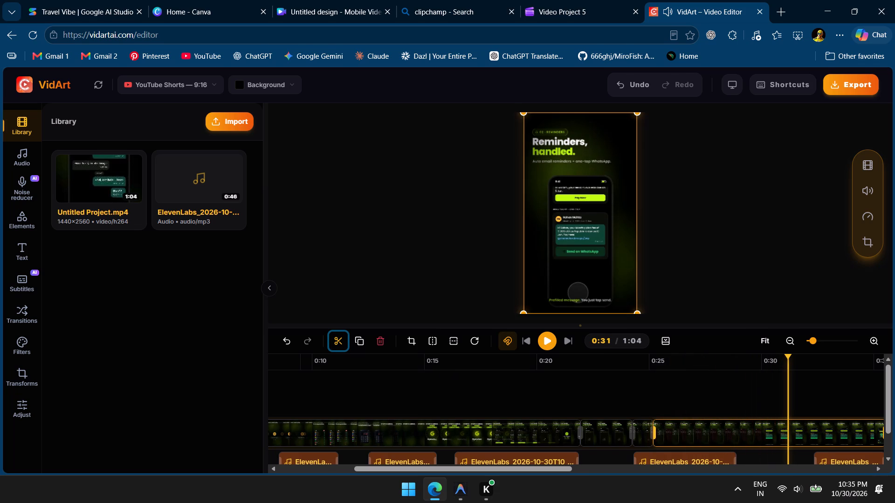
left_click(339, 339)
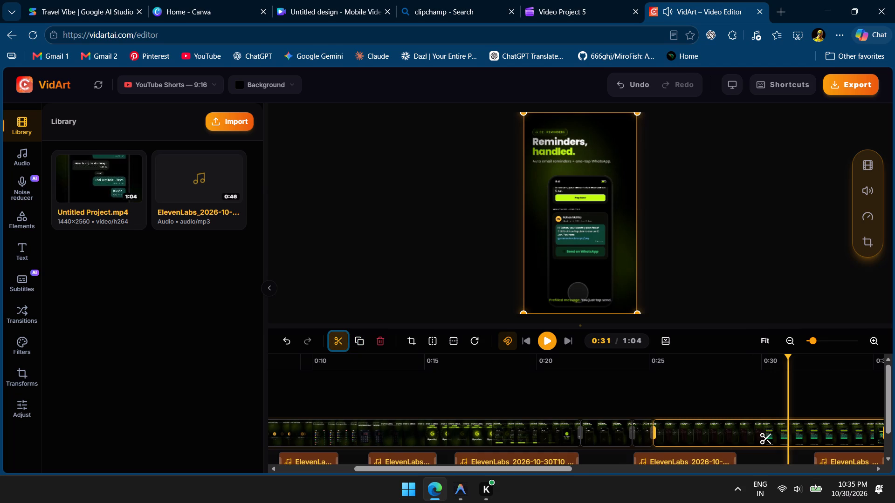
left_click(787, 434)
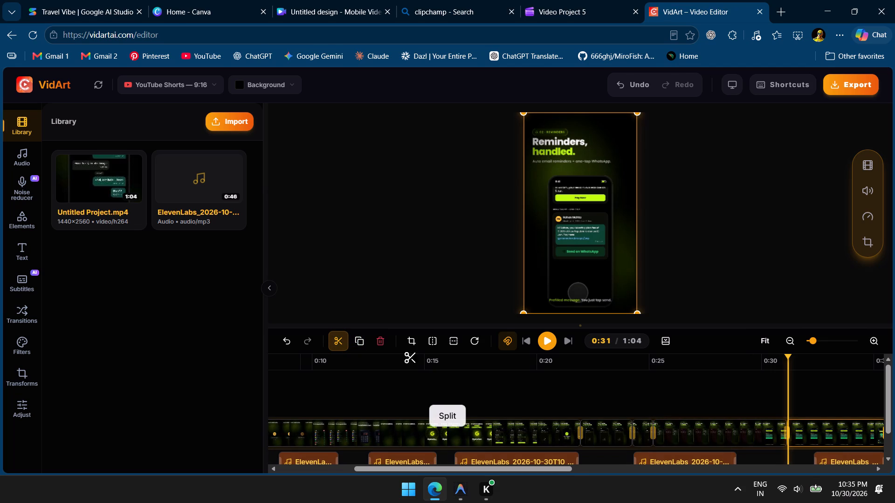
left_click(342, 339)
Set the speed of the Reminders video segment between about 0:25 and 0:31 to 1.25x.
left_click(716, 436)
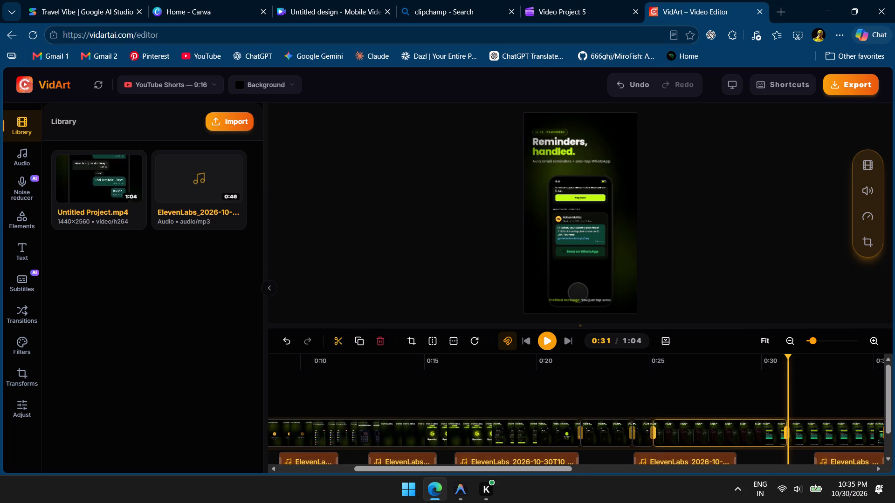
left_click(869, 226)
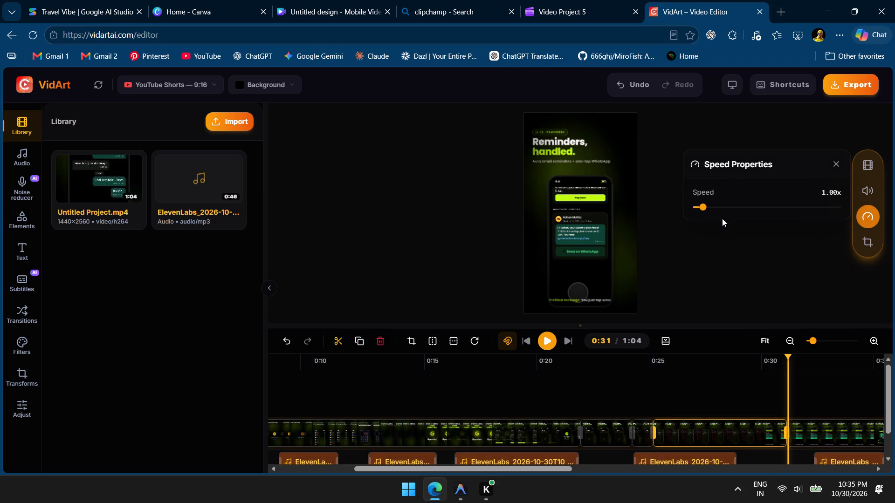
left_click(702, 205)
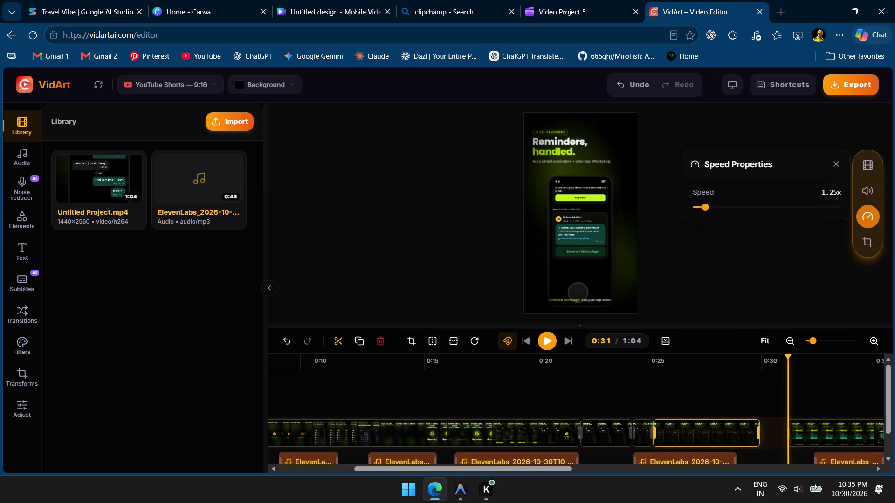
Play from about 0:23 to check the reminders clip at 1.25x speed against its voiceover segment.
left_click(617, 404)
key("space")
key("space")
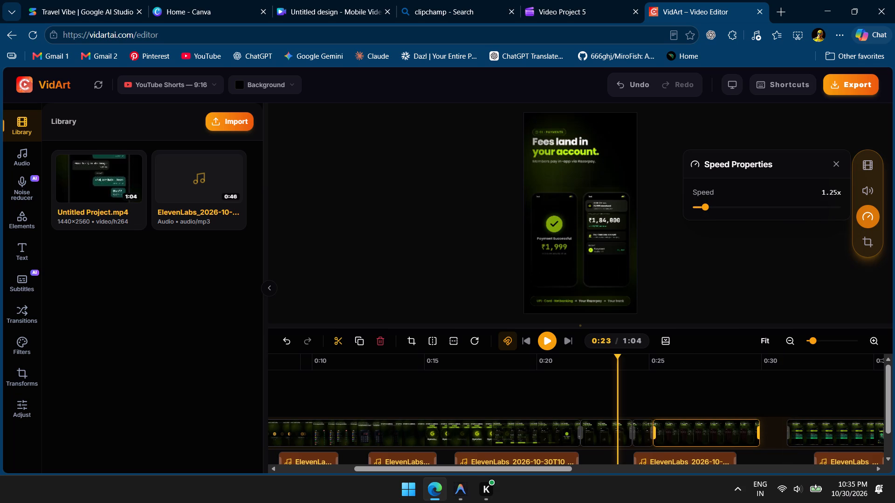
key("space")
key("space")
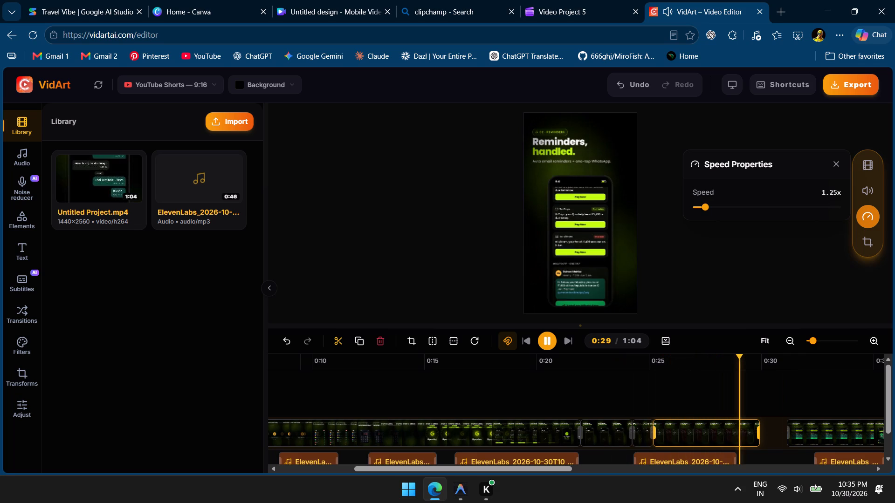
key("space")
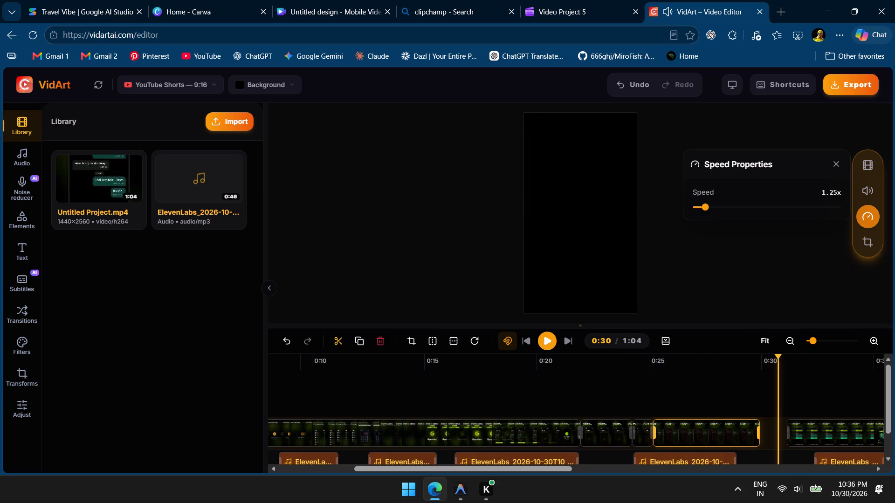
Undo the 1.25x speed change on the reminders clip.
key("ctrl+z")
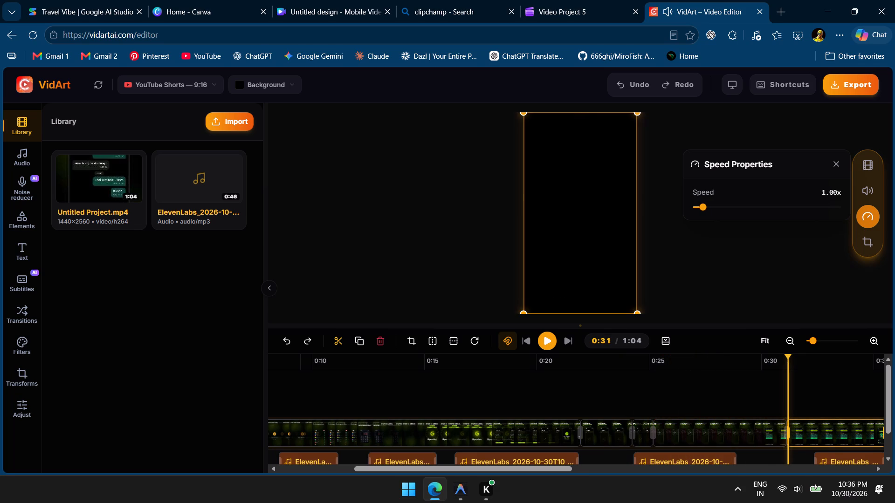
Play from about 0:24 through the reminders and QR check-in scenes into the dashboard scene to check the voiceover sync.
left_click(628, 397)
key("space")
key("space")
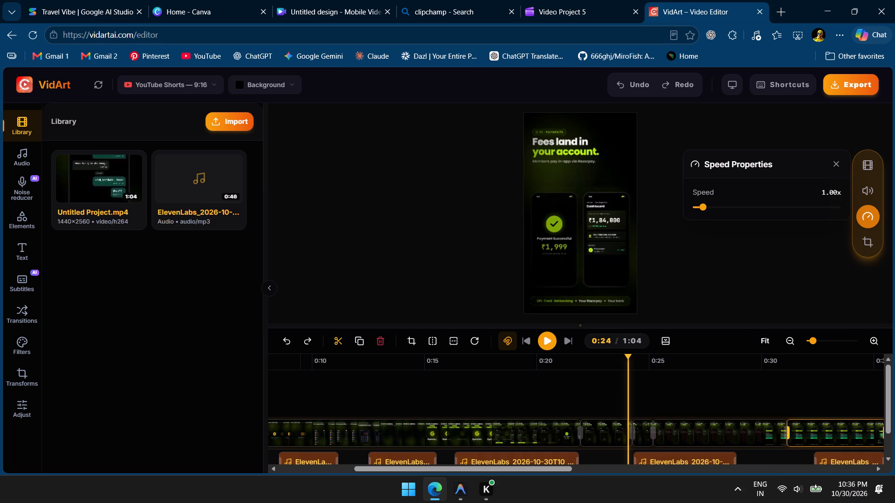
key("space")
key("space")
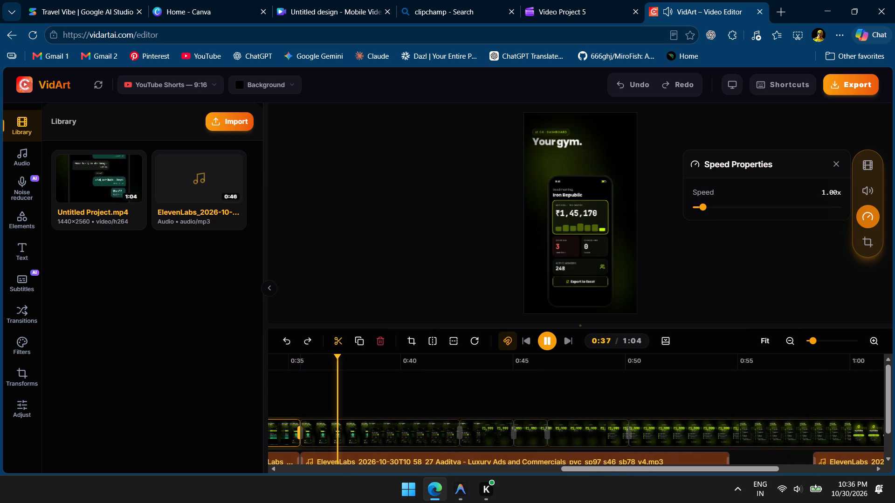
key("space")
Replay the change from QR check-in to the dashboard scene, from about 0:34 to 0:41, checking the voiceover timing.
scroll(517, 410, "right", 1)
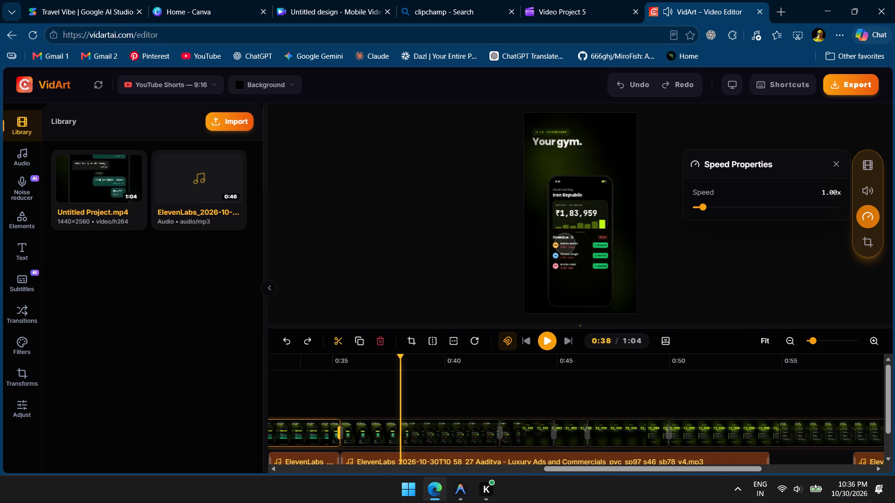
scroll(517, 410, "right", 1)
left_click(339, 359)
key("space")
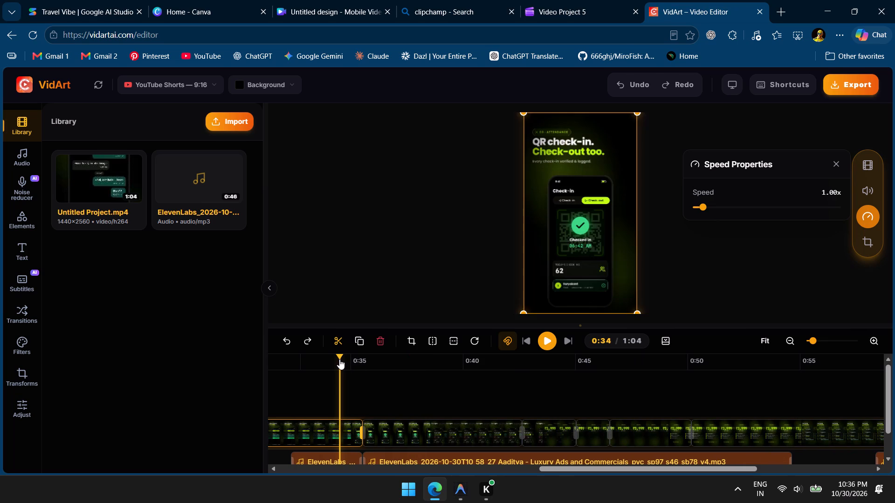
key("space")
key("space")
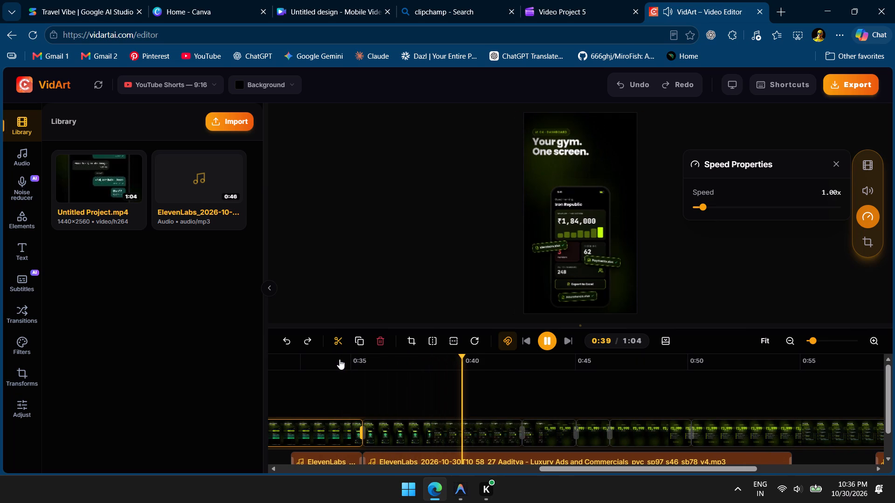
key("space")
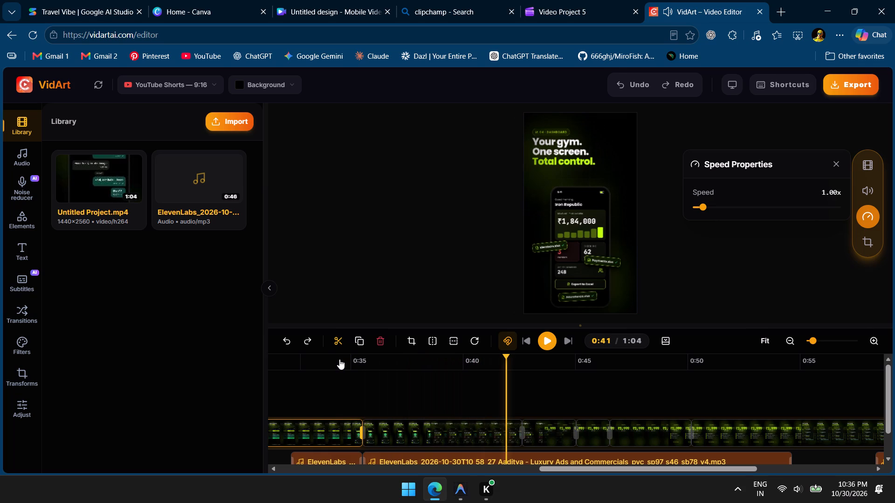
Open the video export settings and set the frame rate to 60 FPS.
left_click(841, 84)
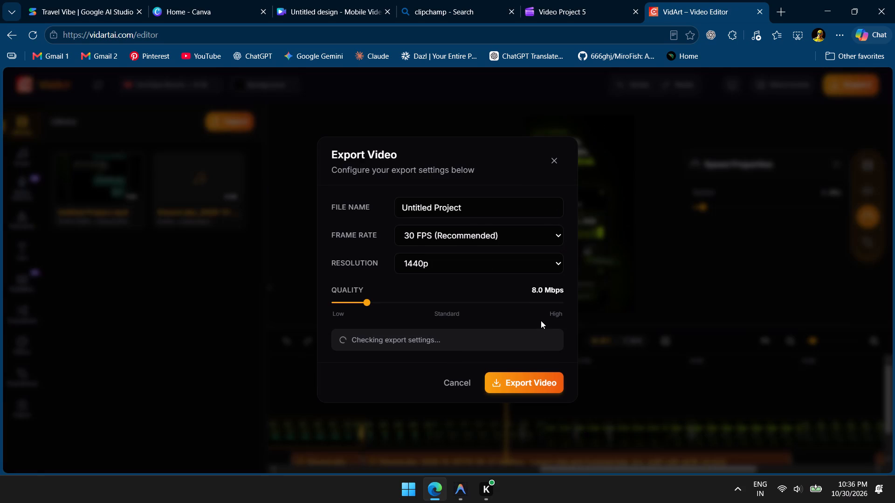
left_click(491, 231)
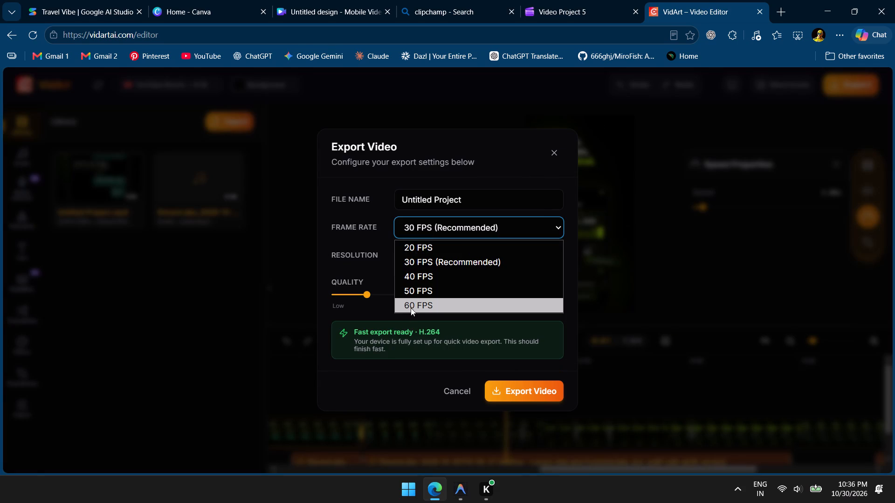
left_click(413, 306)
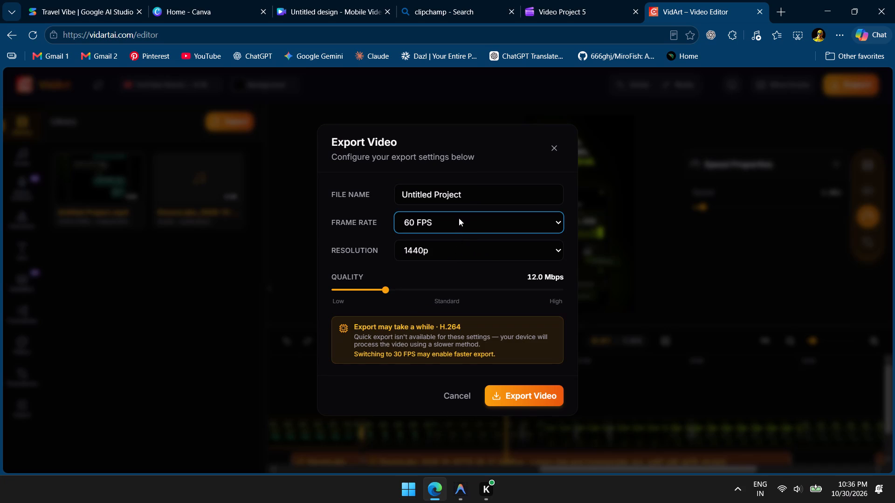
Name the export file "Final launch video of Gymnion".
left_click(471, 187)
key("BackSpace")
key("BackSpace")
key("BackSpace")
key("BackSpace")
key("BackSpace")
key("BackSpace")
key("BackSpace")
key("BackSpace")
key("BackSpace")
key("BackSpace")
key("BackSpace")
key("BackSpace")
key("BackSpace")
key("BackSpace")
key("BackSpace")
key("BackSpace")
key("BackSpace")
key("BackSpace")
key("BackSpace")
key("BackSpace")
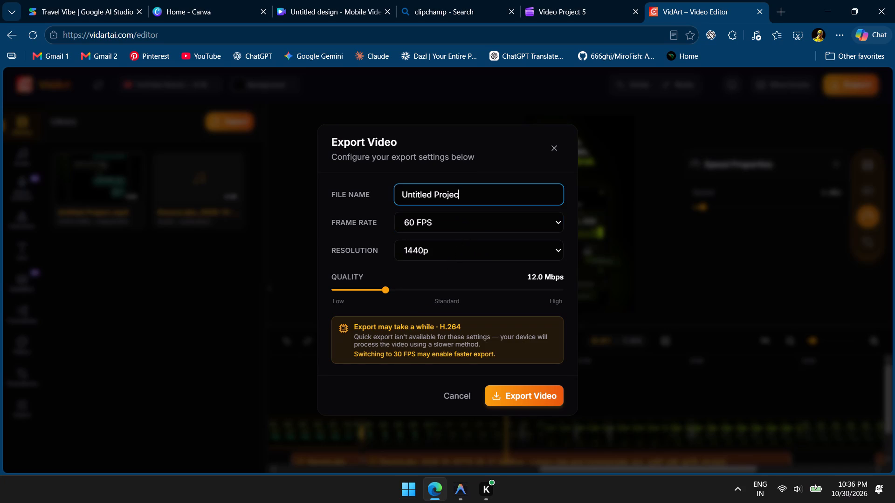
type("inal launch video")
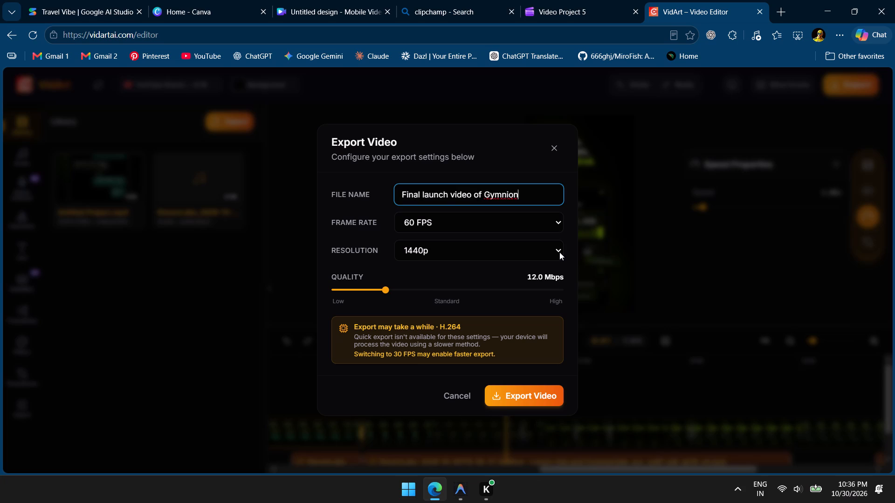
Set the export quality to 50.0 Mbps and start exporting the video.
left_click_drag(390, 290, 596, 306)
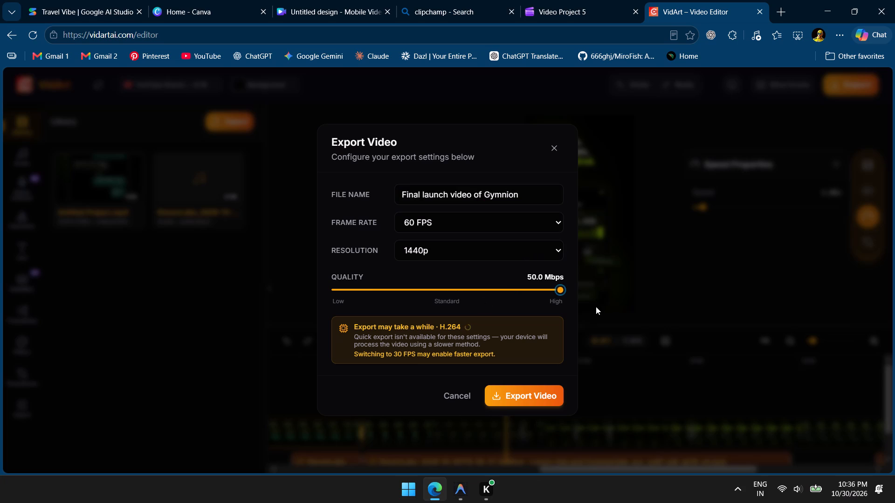